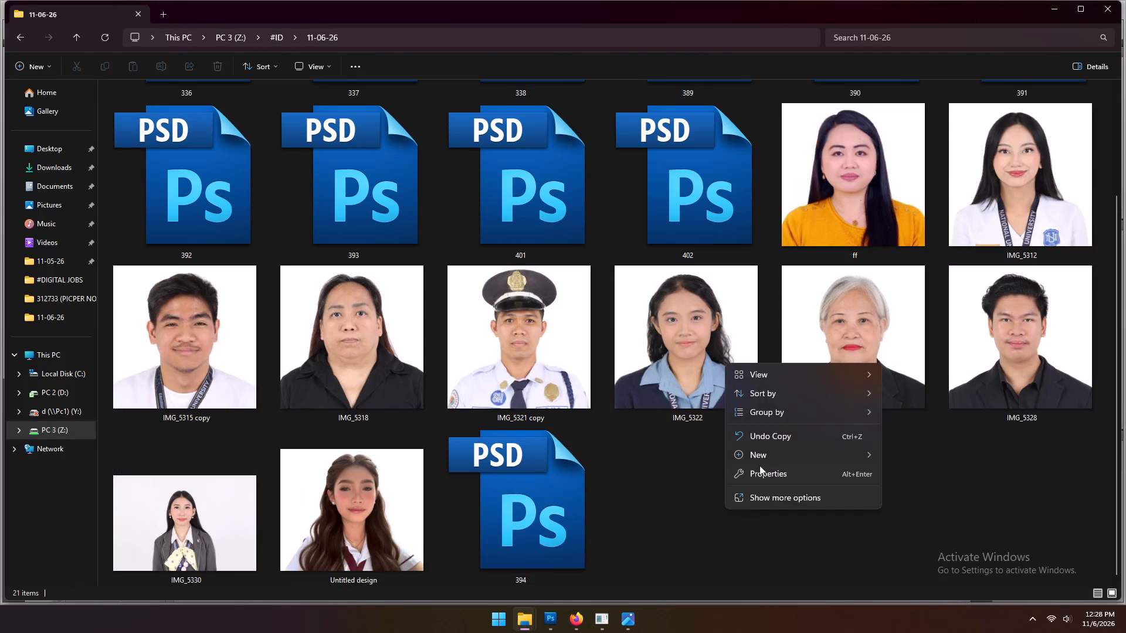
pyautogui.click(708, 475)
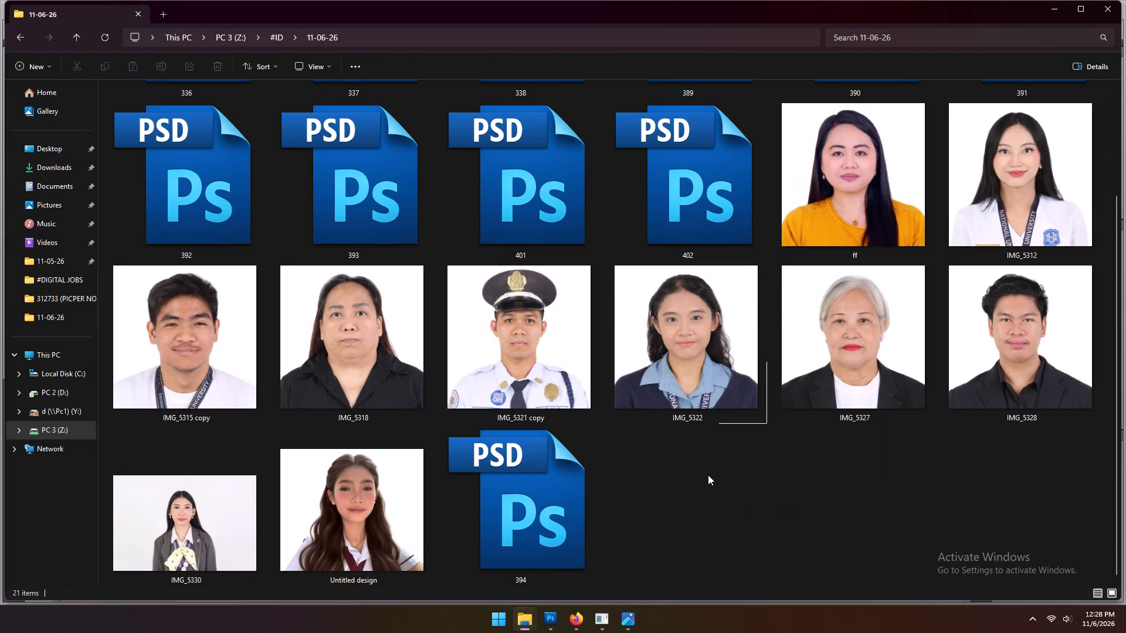
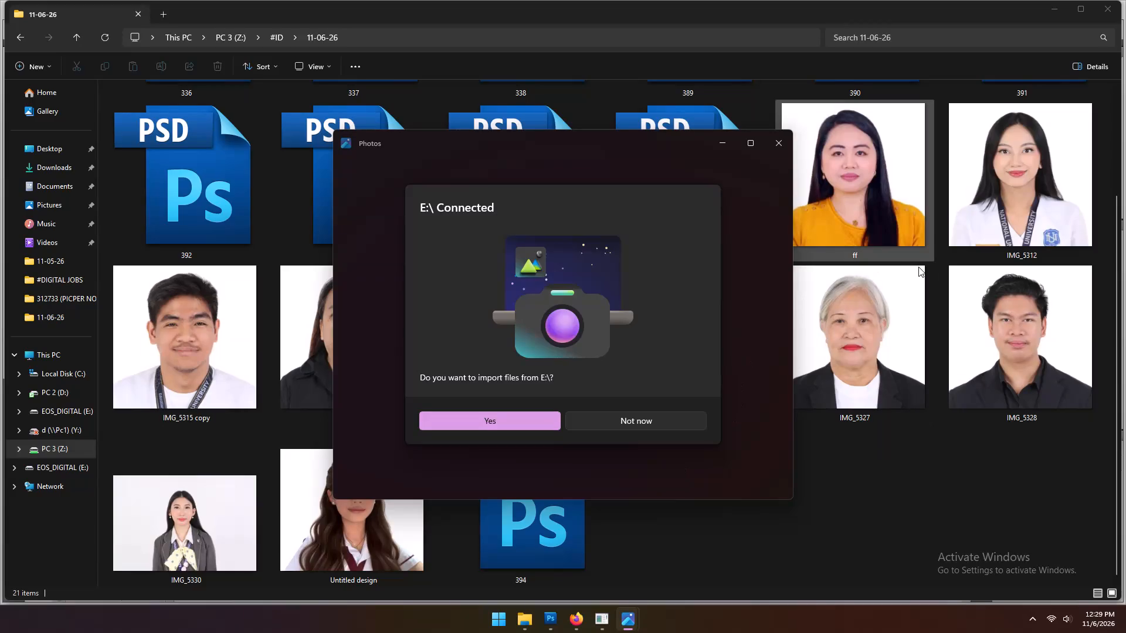
# Dismiss the photo import prompt and copy IMG_5333 and IMG_5335 from DCIM\100CANON on the EOS_DIGITAL (E:) card.
pyautogui.click(776, 151)
pyautogui.click(71, 467)
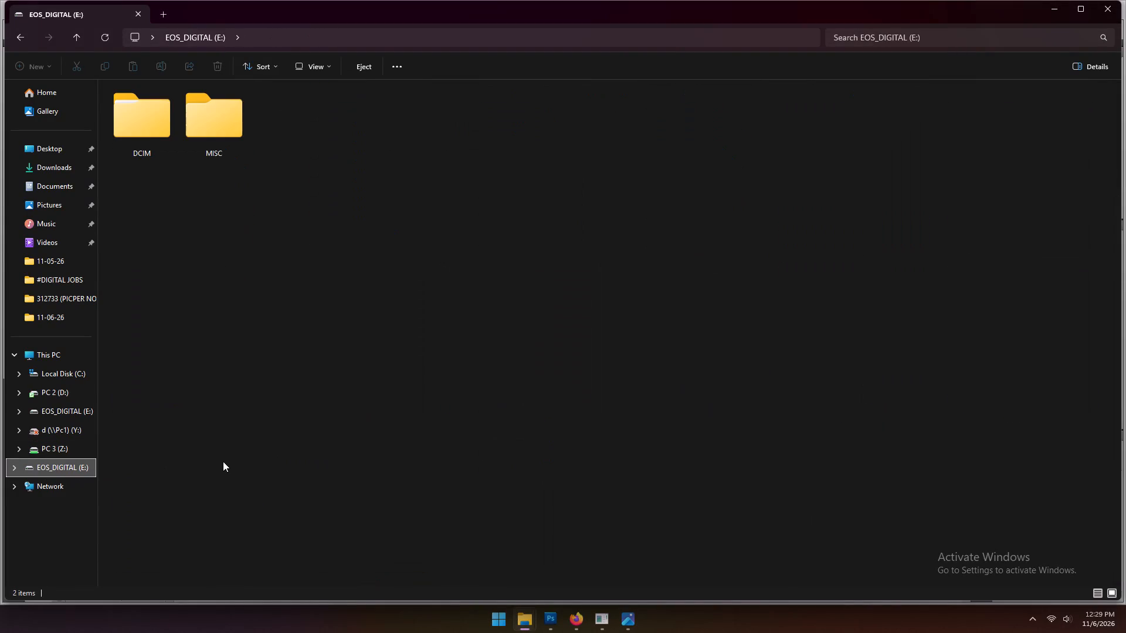
pyautogui.click(157, 136)
pyautogui.moveTo(157, 136); pyautogui.dragTo(168, 136)
pyautogui.doubleClick(263, 162)
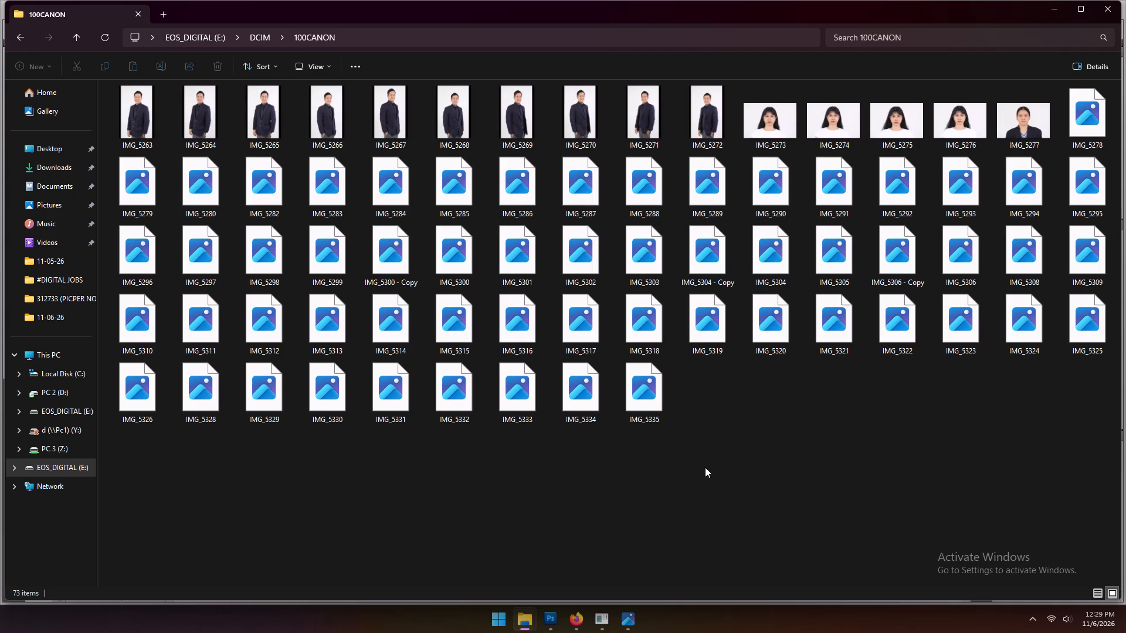
pyautogui.click(693, 461)
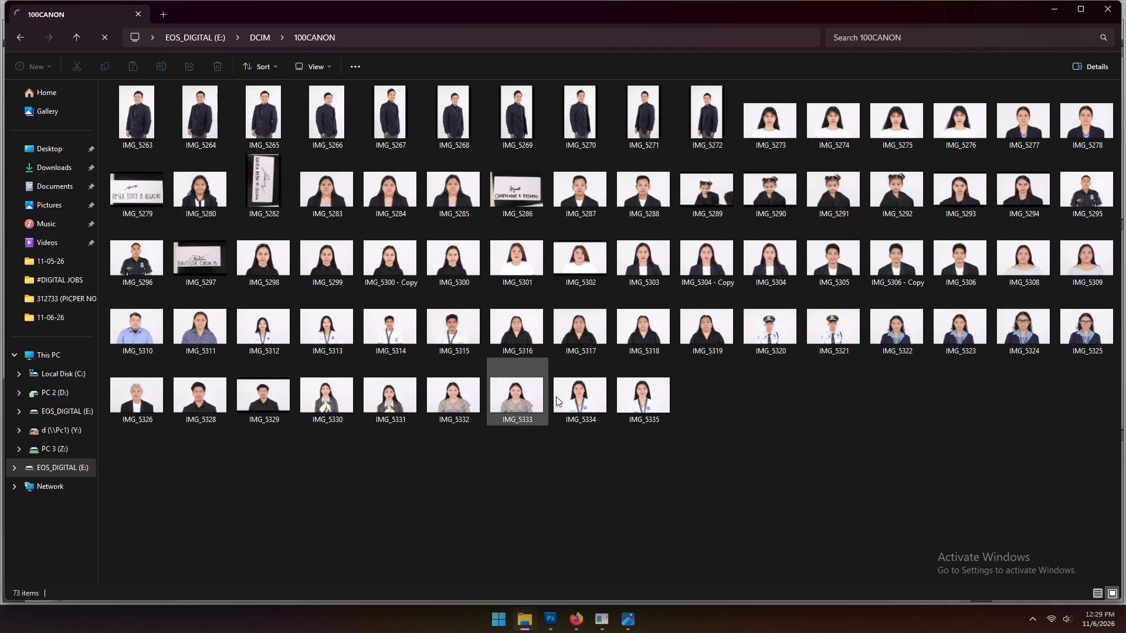
pyautogui.keyDown('ctrl'); pyautogui.click(660, 398); pyautogui.keyUp('ctrl')
pyautogui.keyDown('ctrl'); pyautogui.click(503, 403); pyautogui.keyUp('ctrl')
pyautogui.hotkey('ctrl', 'c')
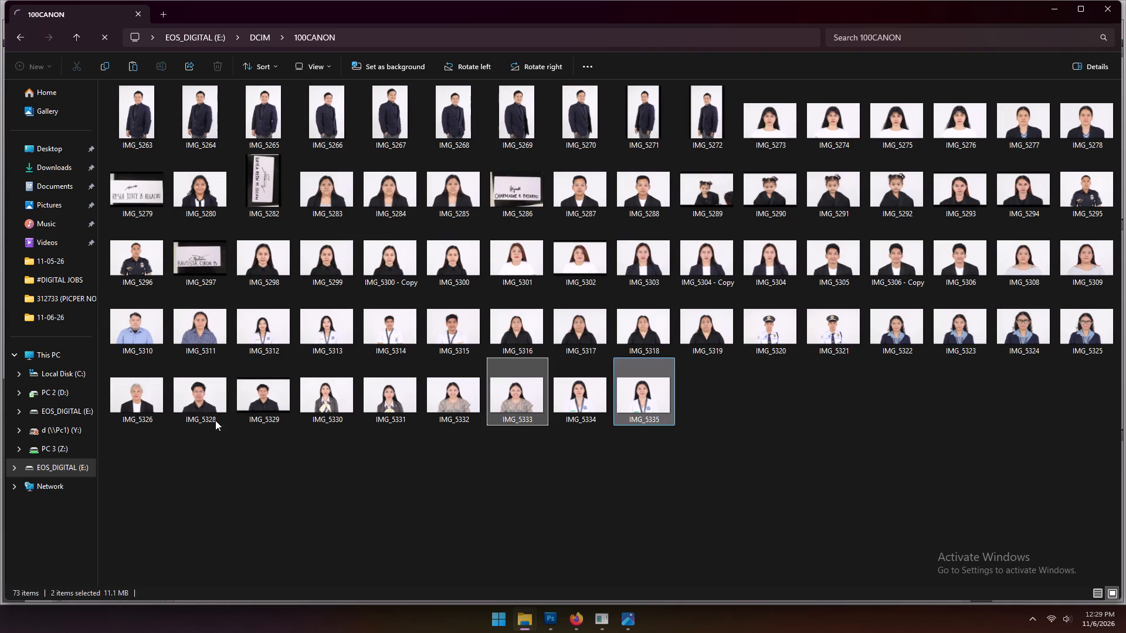
# Paste the two copied photos into the #ID\11-06-26 folder on PC 3 (Z:).
pyautogui.click(74, 450)
pyautogui.doubleClick(415, 99)
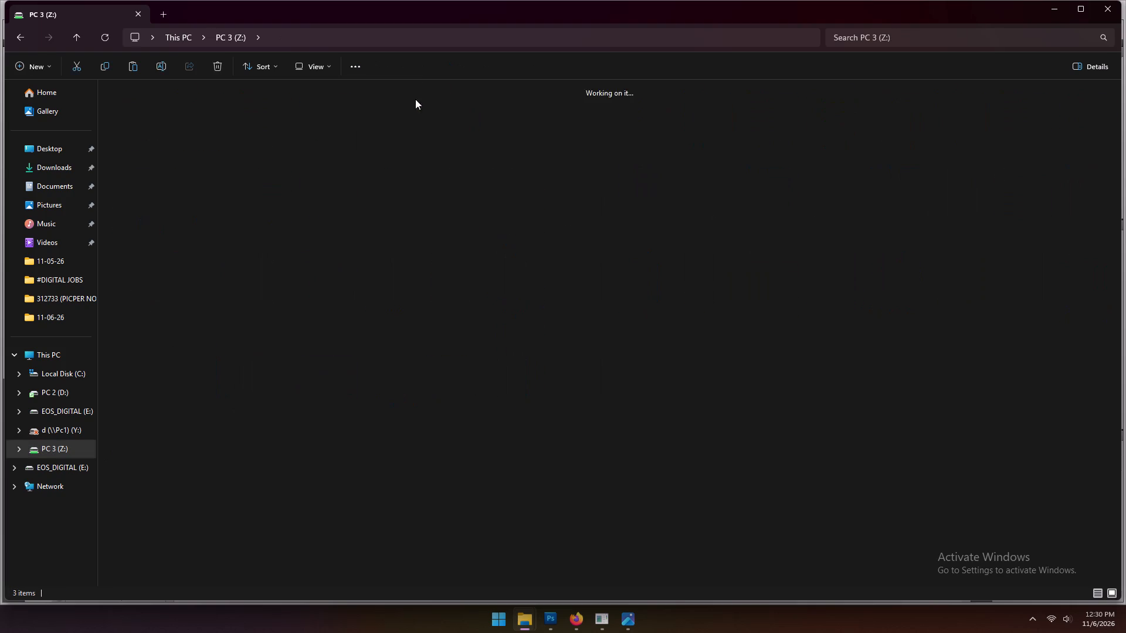
pyautogui.doubleClick(232, 146)
pyautogui.scroll(-7, 622, 305)
pyautogui.click(676, 503)
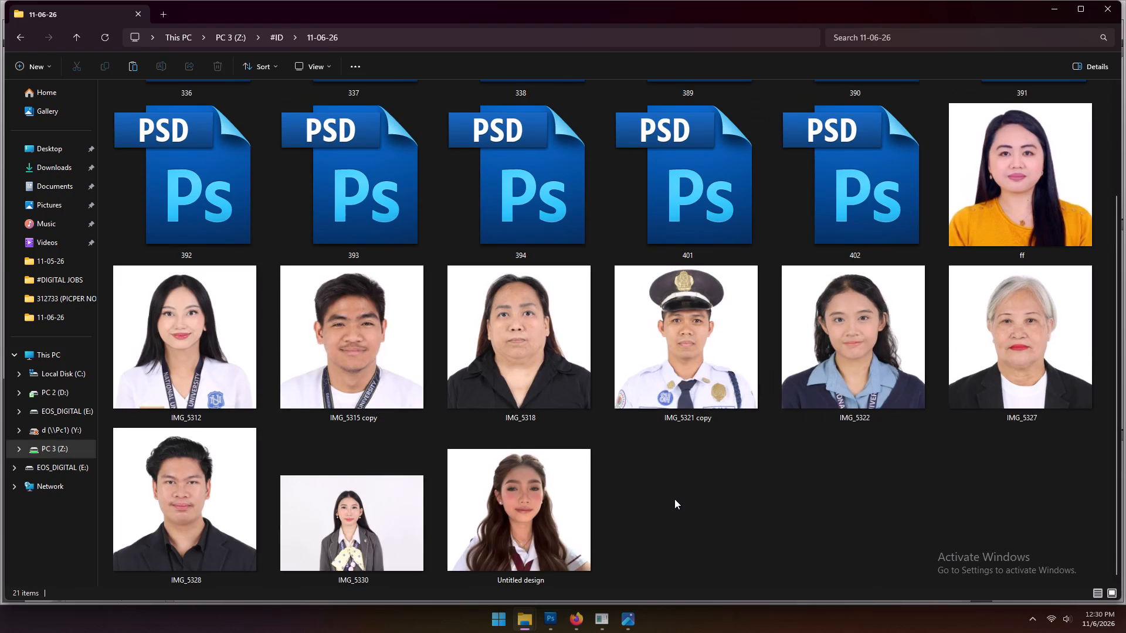
pyautogui.hotkey('ctrl', 'v')
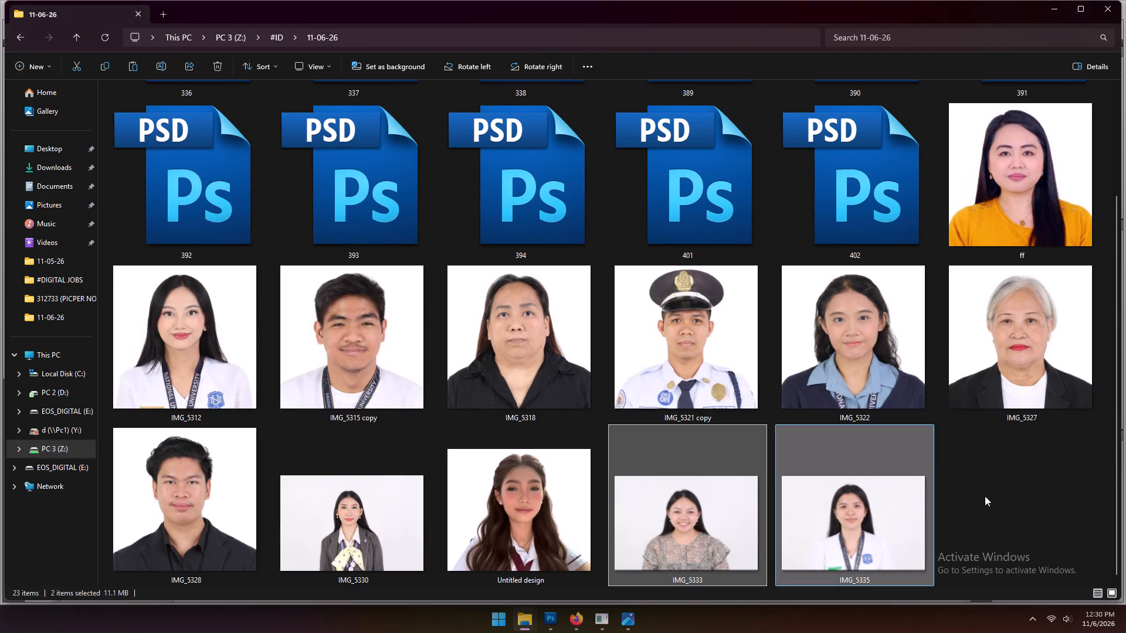
pyautogui.click(985, 496)
# Open IMG_5333 from the 11-06-26 folder in Photoshop as its own document.
pyautogui.moveTo(699, 536); pyautogui.dragTo(668, 99)
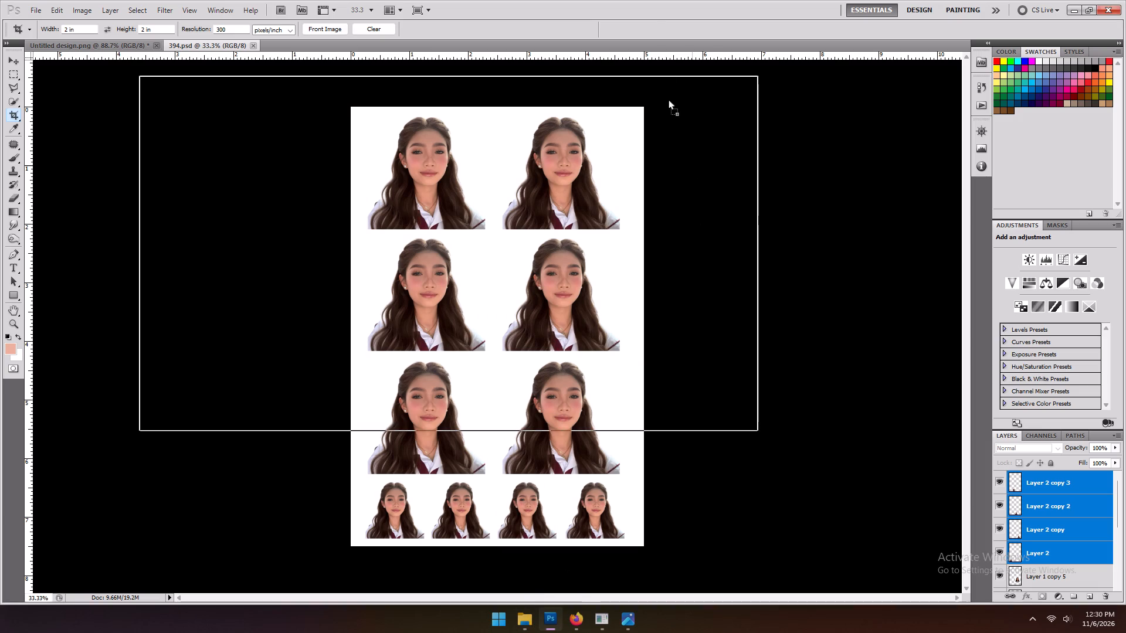
pyautogui.moveTo(668, 99); pyautogui.dragTo(669, 45)
# Close the 394.psd and Untitled design.png documents, leaving only IMG_5333 open.
pyautogui.click(256, 45)
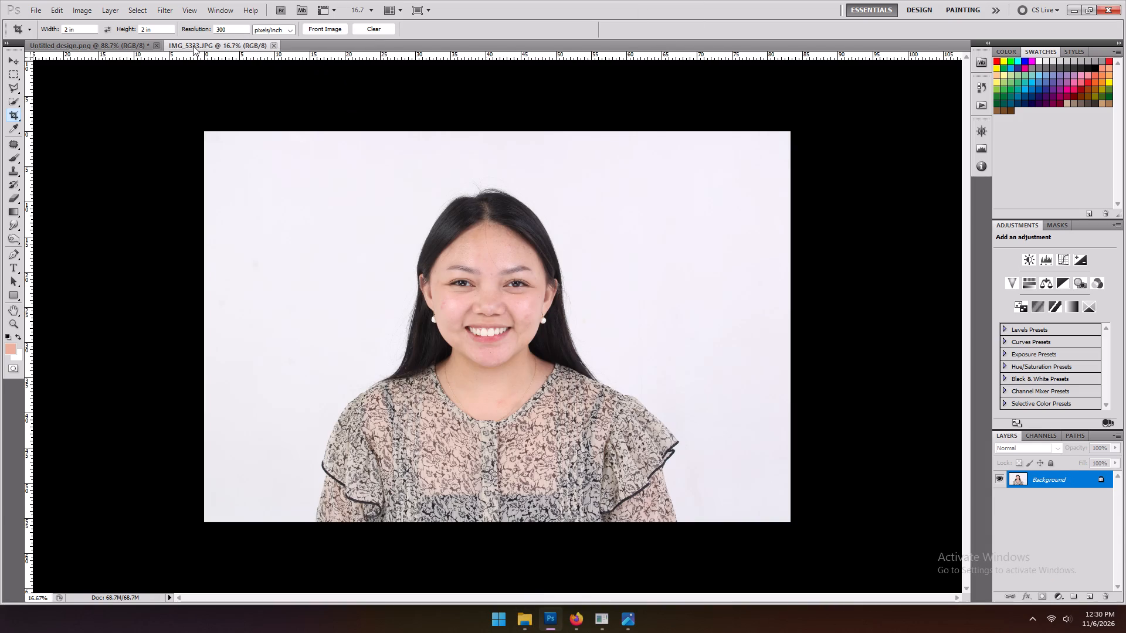
pyautogui.click(157, 45)
pyautogui.click(578, 233)
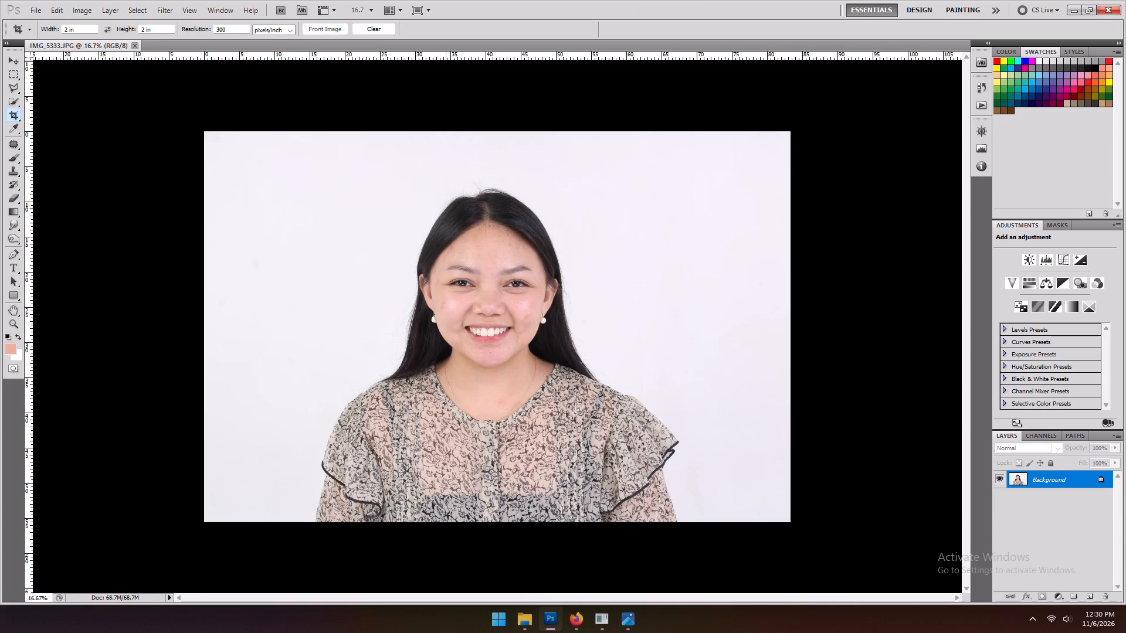
# Select the plain backdrop on both sides of the woman using the Quick Selection tool with a 1997 px brush.
pyautogui.click(9, 102)
pyautogui.rightClick(9, 102)
pyautogui.click(40, 100)
pyautogui.keyDown('alt'); pyautogui.moveTo(284, 275); pyautogui.dragTo(332, 294, button='right'); pyautogui.keyUp('alt')
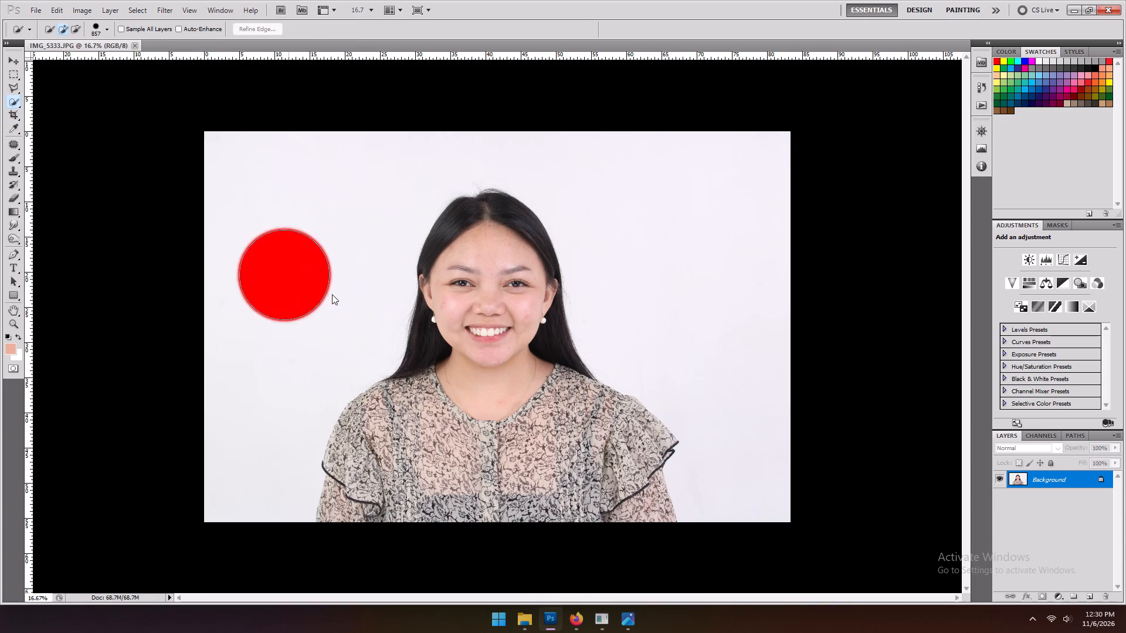
pyautogui.keyDown('alt'); pyautogui.moveTo(332, 294); pyautogui.dragTo(385, 315, button='right'); pyautogui.keyUp('alt')
pyautogui.click(258, 278)
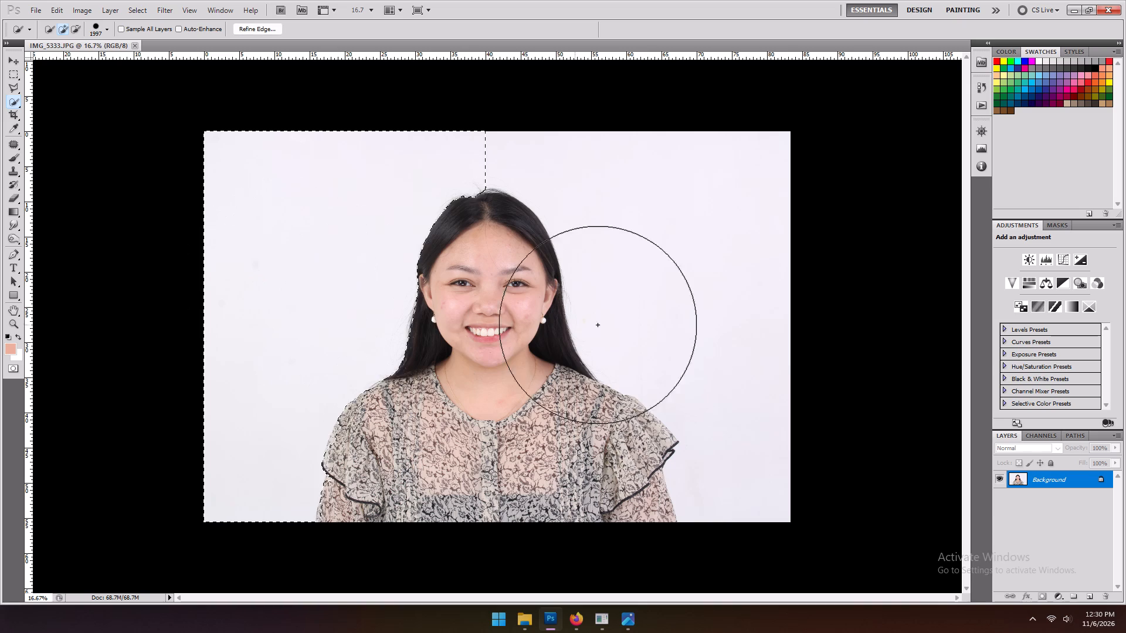
pyautogui.click(756, 231)
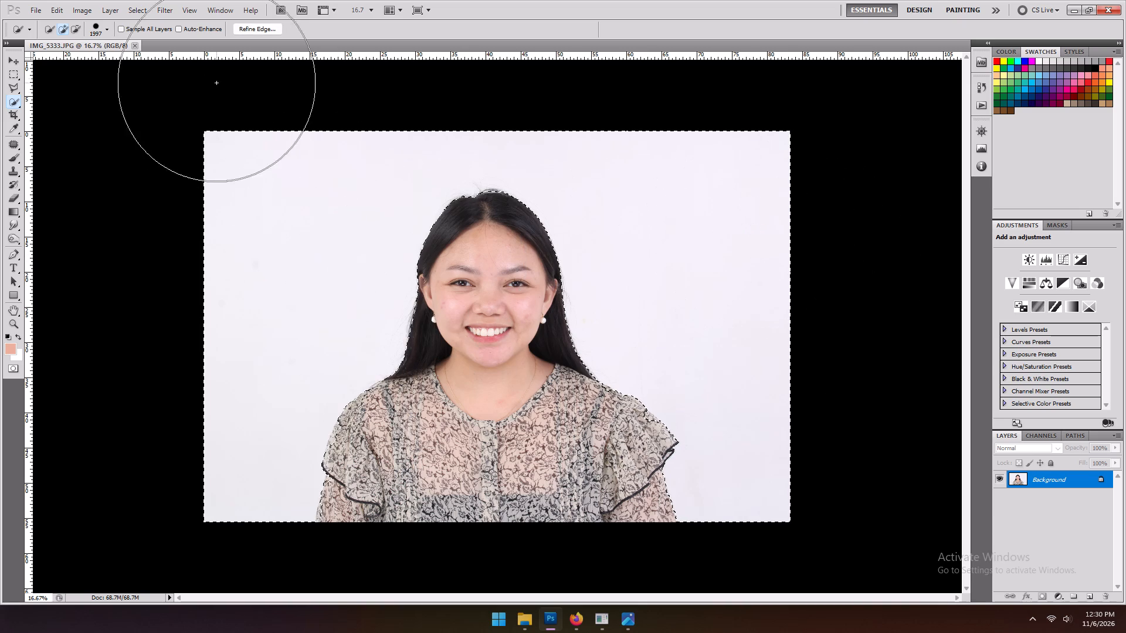
# Subtract the patterned blouse and its sleeve edges from the backdrop selection, reducing the brush size to 833 px.
pyautogui.click(76, 26)
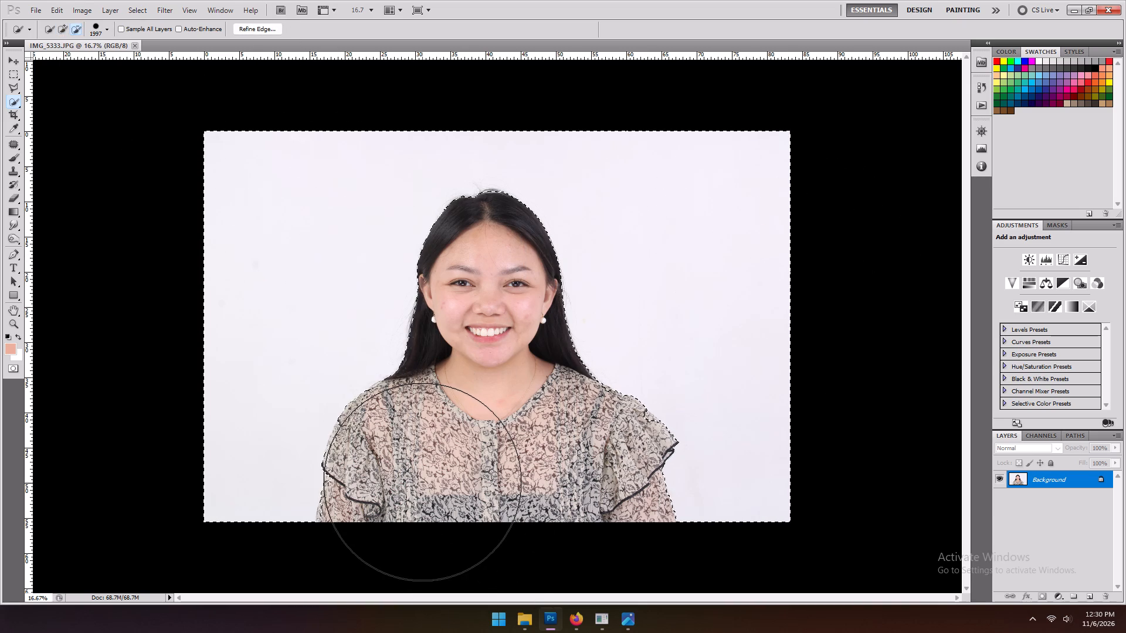
pyautogui.click(423, 479)
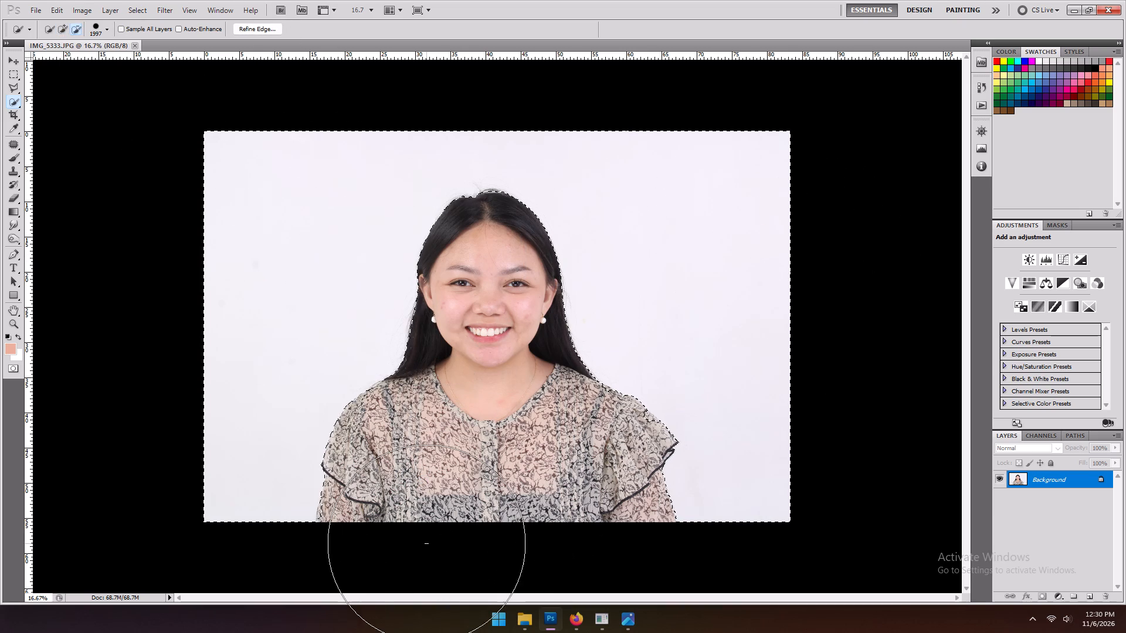
pyautogui.click(415, 537)
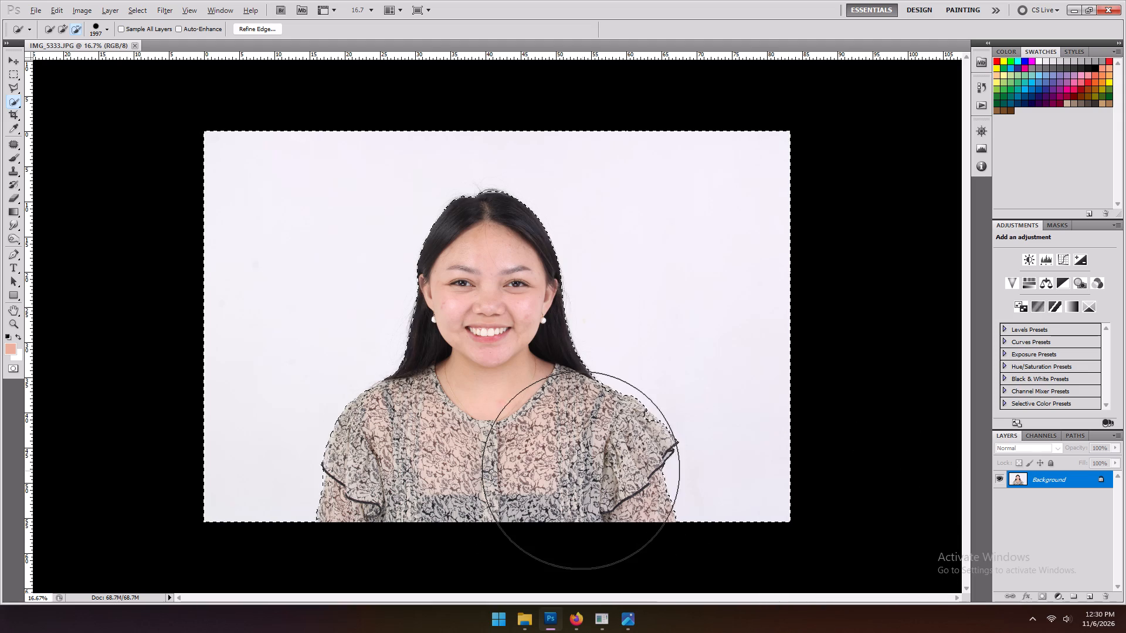
pyautogui.keyDown('alt'); pyautogui.moveTo(582, 469); pyautogui.dragTo(531, 463, button='right'); pyautogui.keyUp('alt')
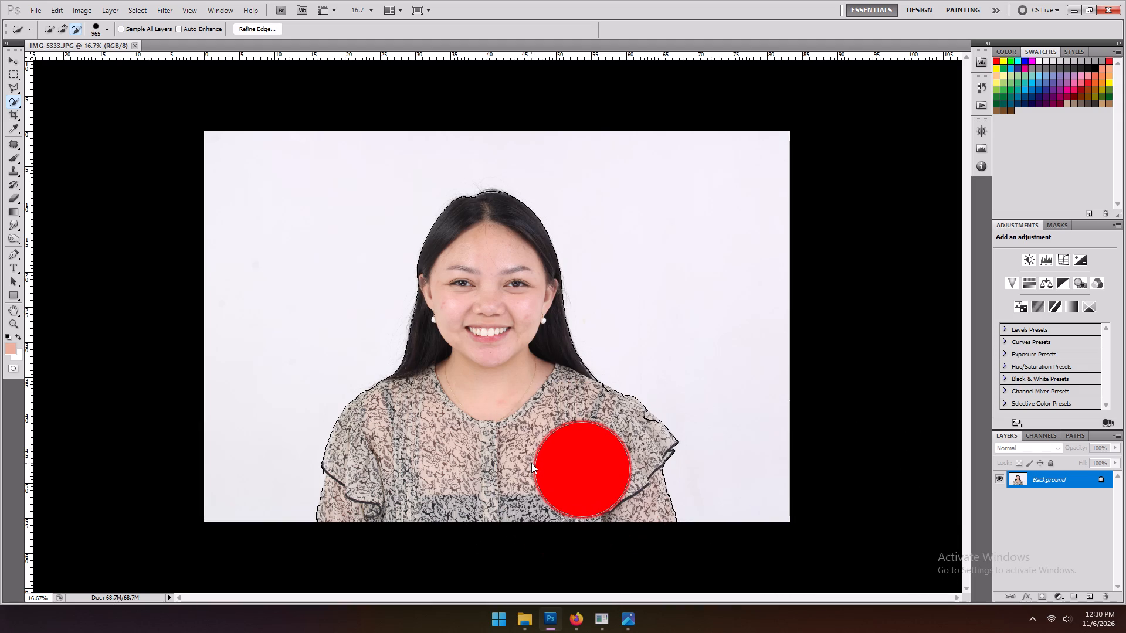
pyautogui.keyDown('alt'); pyautogui.moveTo(531, 463); pyautogui.dragTo(523, 460, button='right'); pyautogui.keyUp('alt')
pyautogui.click(612, 437)
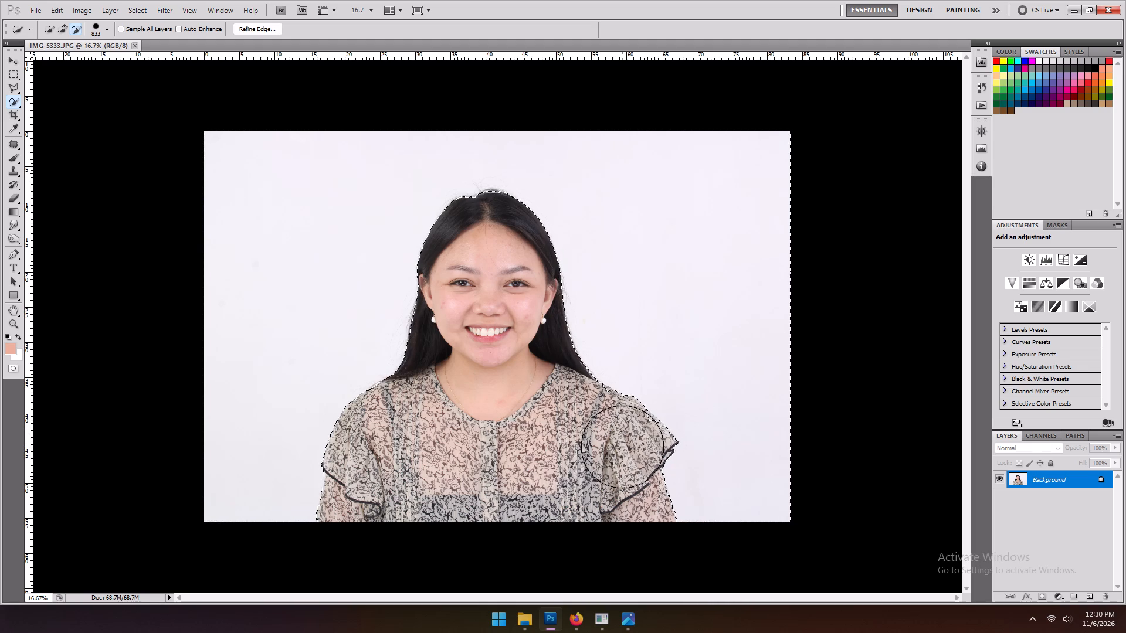
pyautogui.rightClick(622, 447)
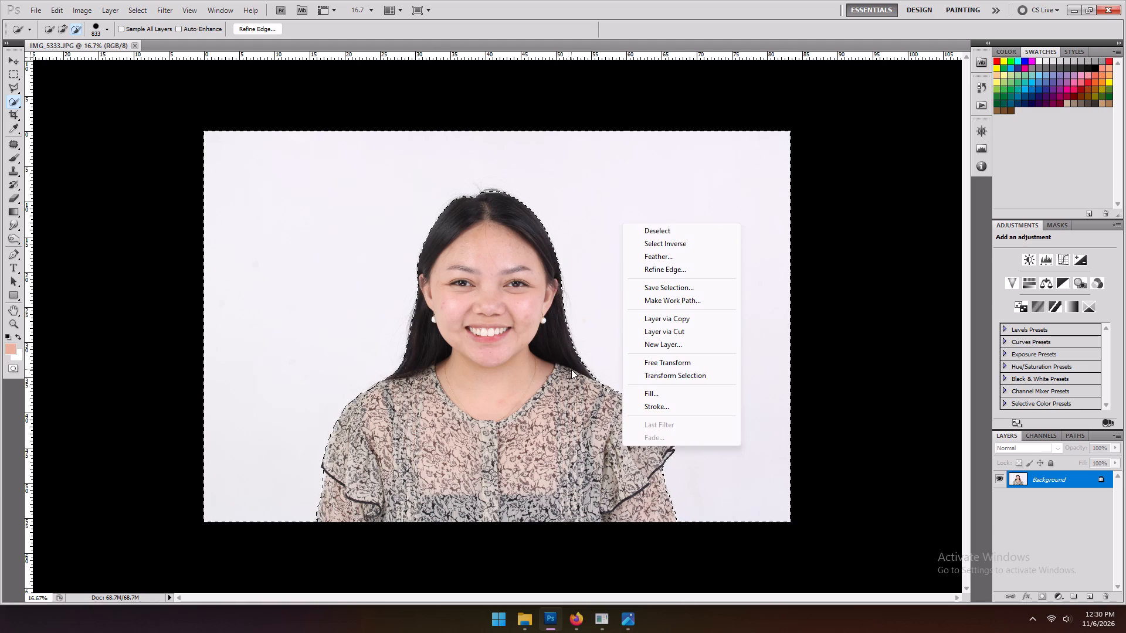
pyautogui.click(571, 369)
pyautogui.click(592, 427)
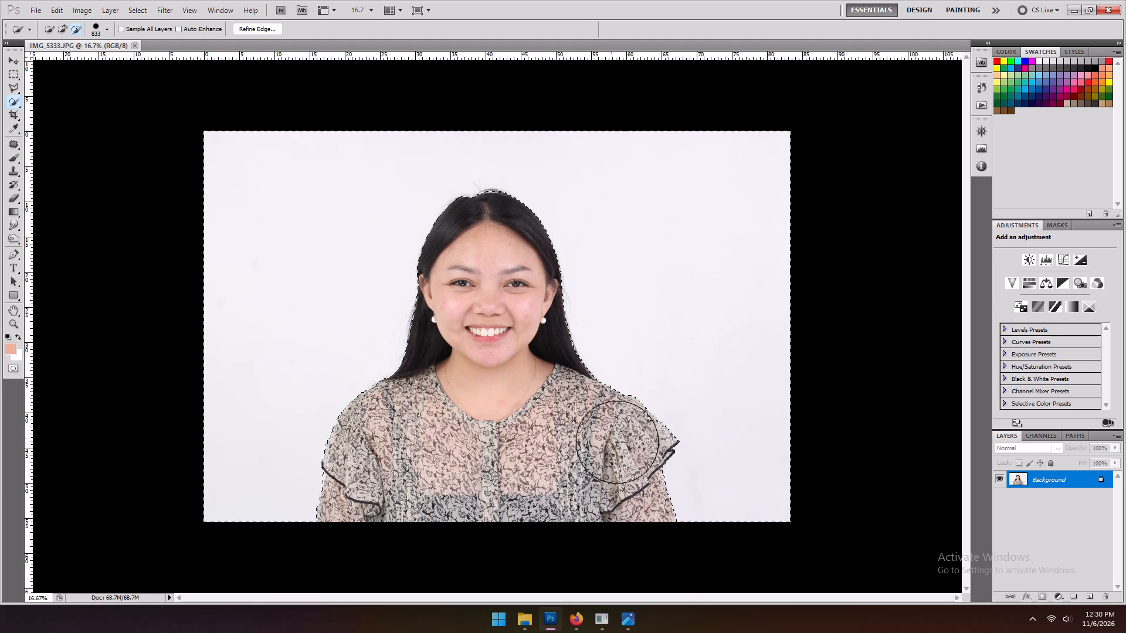
pyautogui.click(617, 443)
pyautogui.click(620, 443)
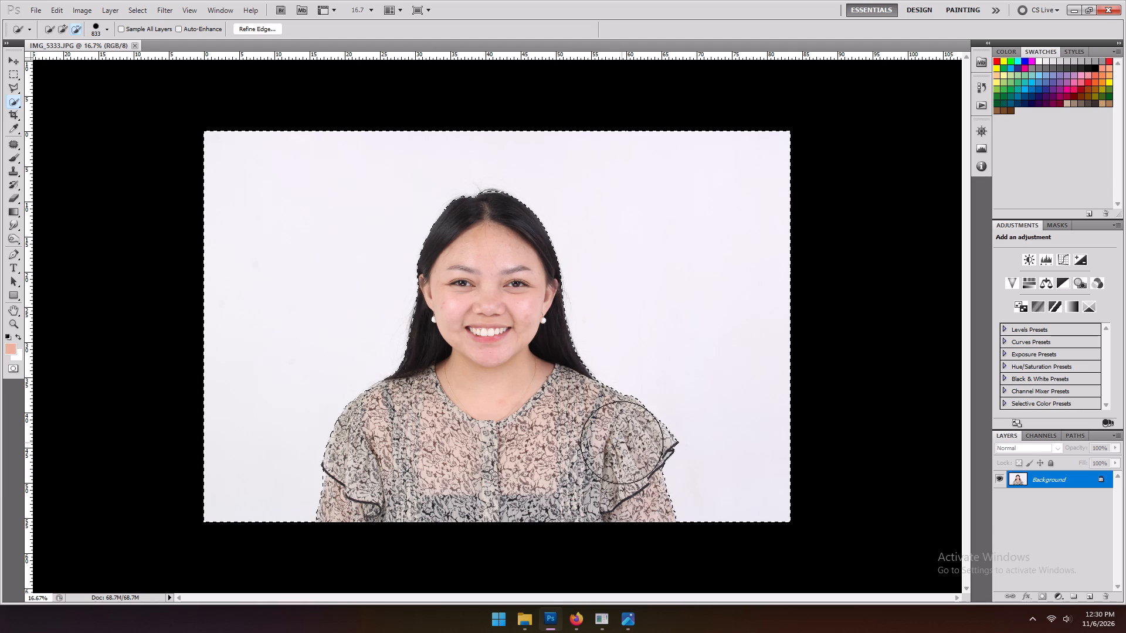
pyautogui.click(622, 443)
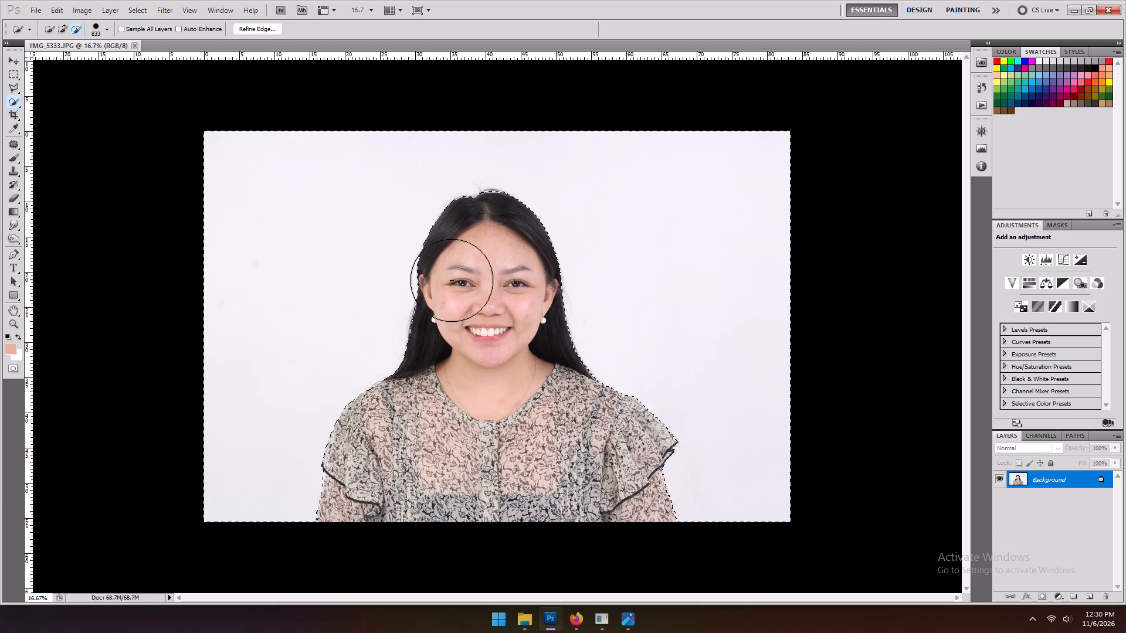
# Refine the selection edge around the hair on both sides and the top of the head.
pyautogui.click(276, 28)
pyautogui.moveTo(389, 355); pyautogui.dragTo(391, 304)
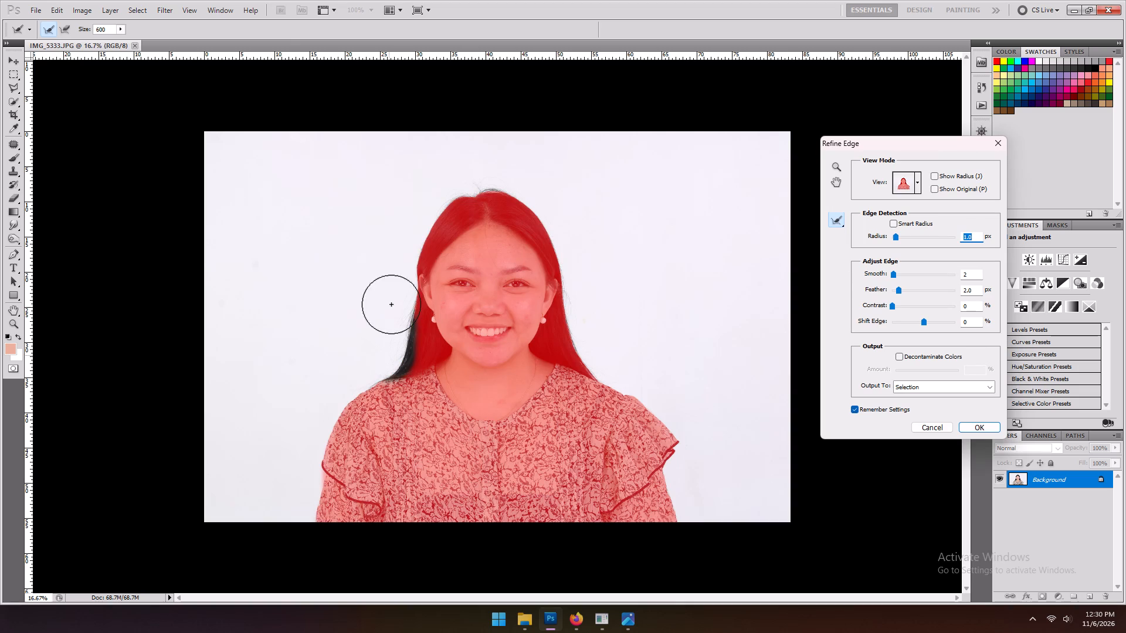
pyautogui.moveTo(391, 304); pyautogui.dragTo(633, 367)
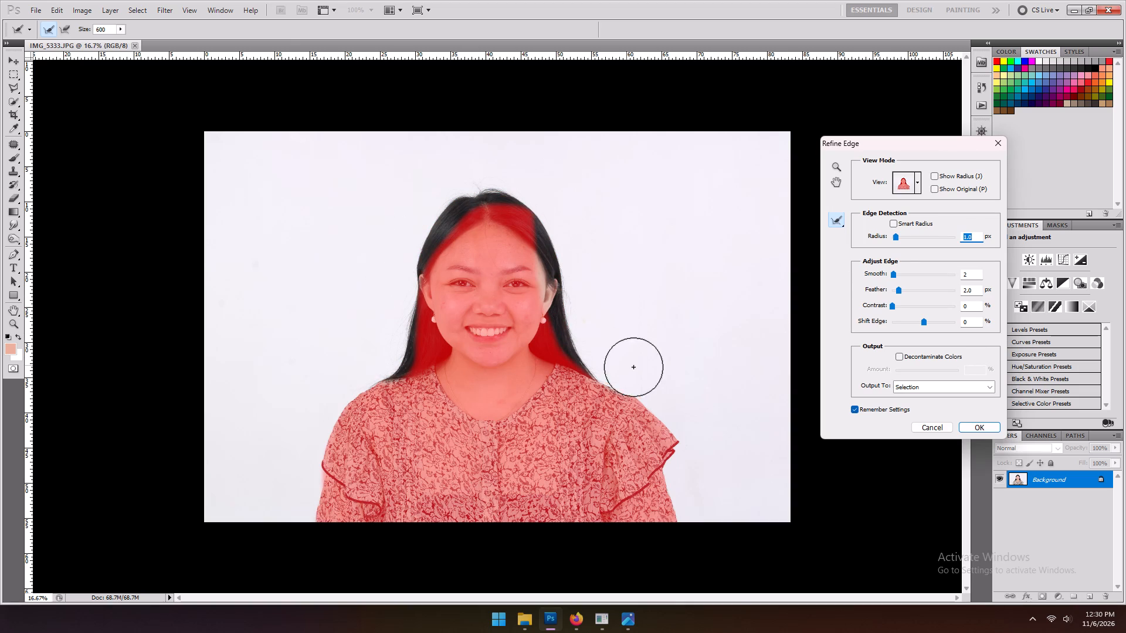
pyautogui.moveTo(633, 367); pyautogui.dragTo(598, 226)
pyautogui.press('Return')
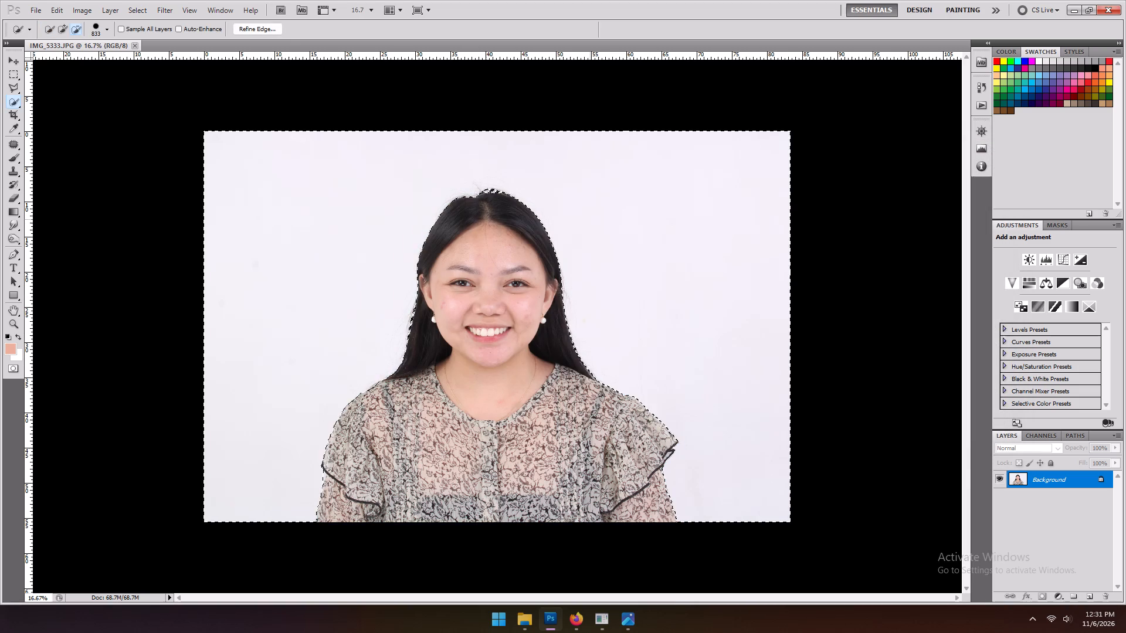
# Fill the selected backdrop with the white background colour and deselect.
pyautogui.hotkey('ctrl', 'BackSpace')
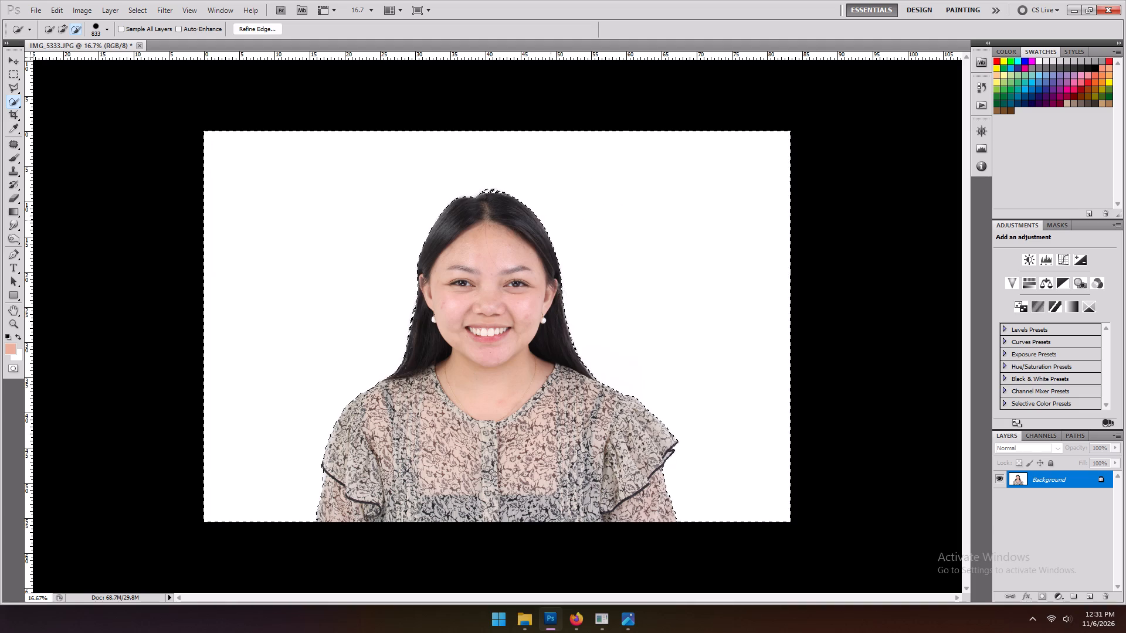
pyautogui.hotkey('ctrl', 'd')
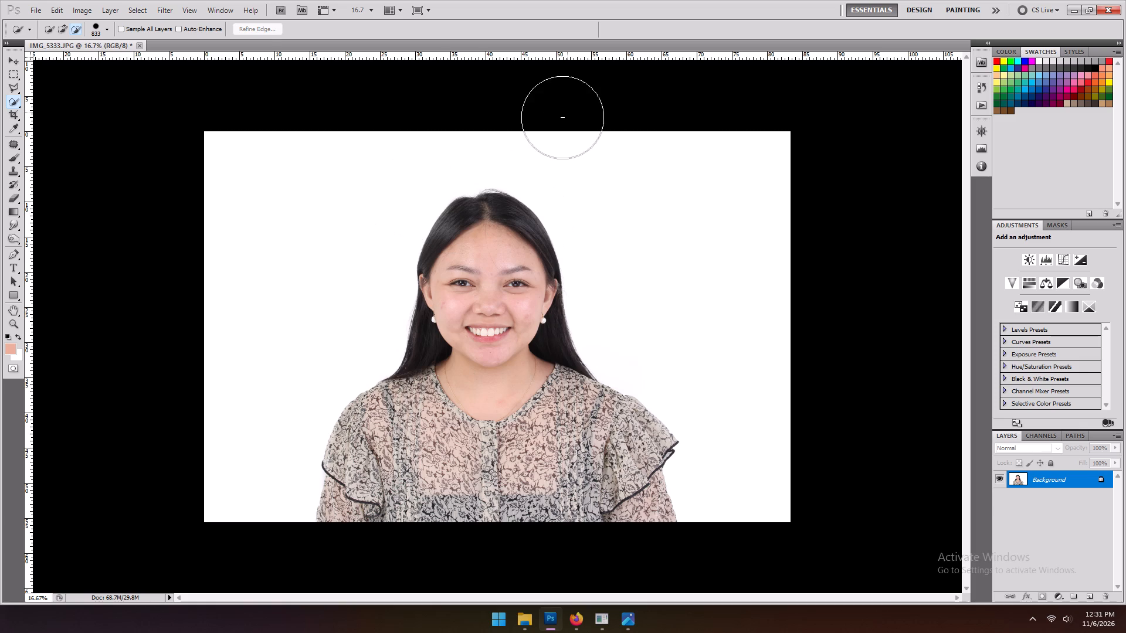
# Darken the outer hair edges around the crown and both sides of the head with the Burn tool at brush size 558.
pyautogui.click(15, 236)
pyautogui.rightClick(15, 236)
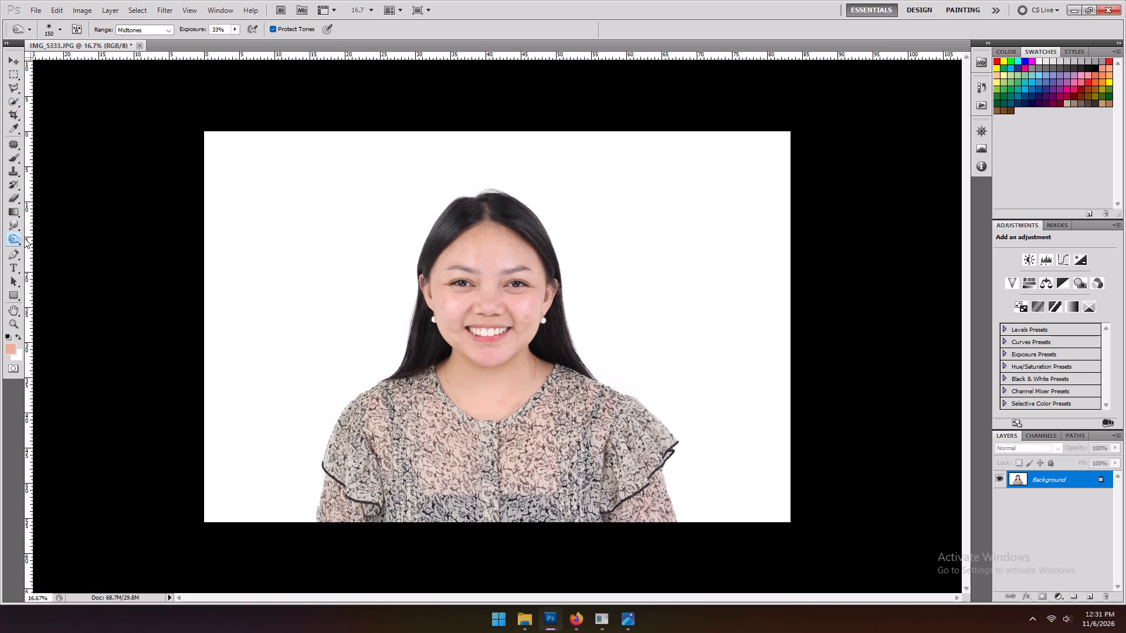
pyautogui.click(85, 253)
pyautogui.keyDown('alt'); pyautogui.moveTo(468, 207); pyautogui.dragTo(490, 210, button='right'); pyautogui.keyUp('alt')
pyautogui.moveTo(468, 203); pyautogui.dragTo(396, 238)
pyautogui.moveTo(439, 204); pyautogui.dragTo(407, 252)
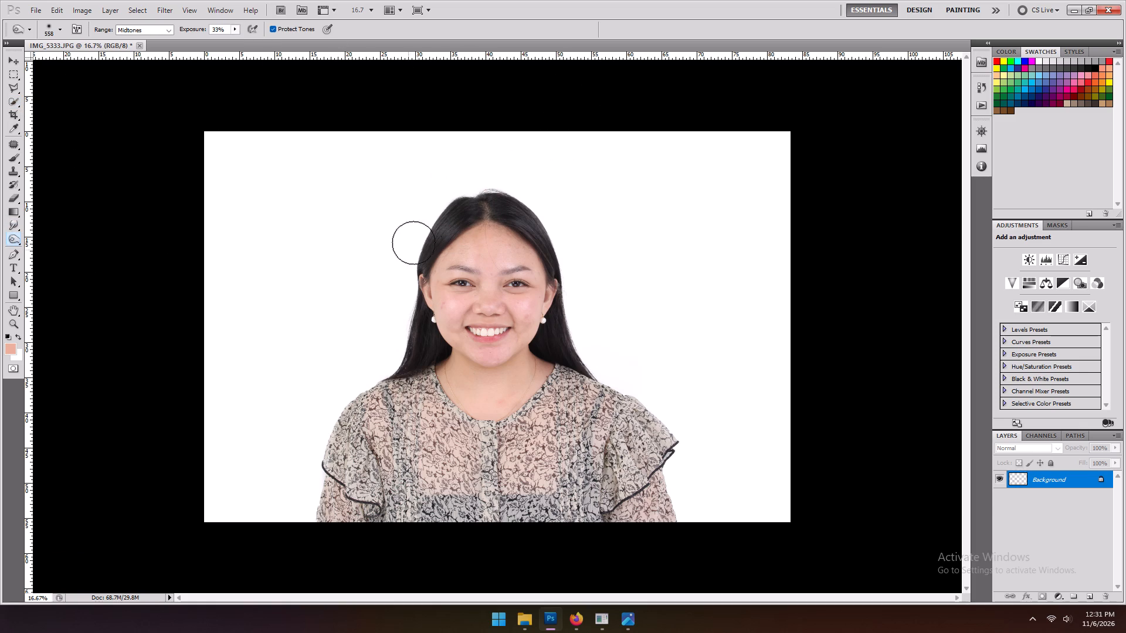
pyautogui.moveTo(419, 237); pyautogui.dragTo(418, 226)
pyautogui.moveTo(497, 165); pyautogui.dragTo(565, 219)
pyautogui.moveTo(520, 186); pyautogui.dragTo(564, 240)
# Patch the lower reddish spot on the cheek beside the earring using clean skin just below it.
pyautogui.click(23, 113)
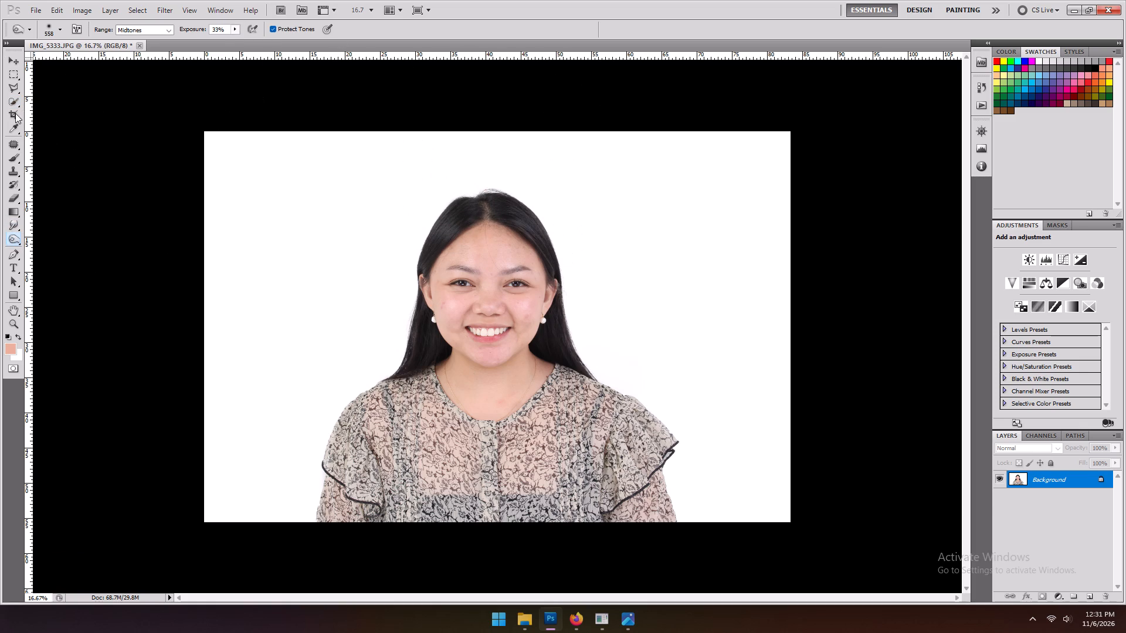
pyautogui.click(15, 113)
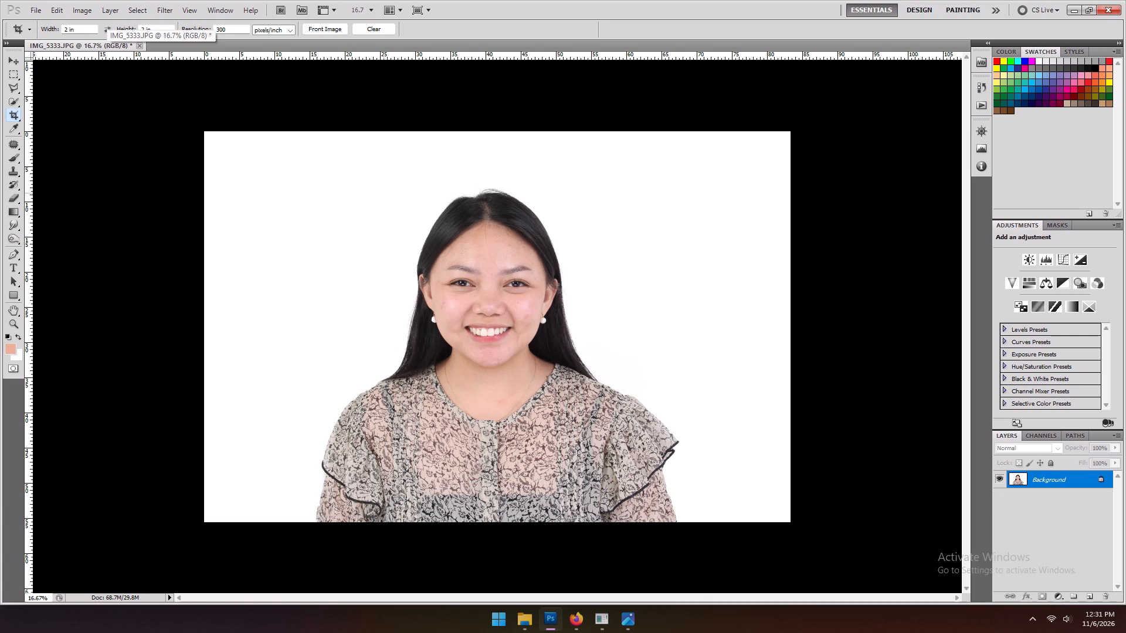
pyautogui.hotkey('ctrl', '=')
pyautogui.hotkey('ctrl', '=')
pyautogui.hotkey('ctrl', '=')
pyautogui.keyDown('ctrl'); pyautogui.click(10, 142); pyautogui.keyUp('ctrl')
pyautogui.hotkey('ctrl', '=')
pyautogui.hotkey('ctrl', '=')
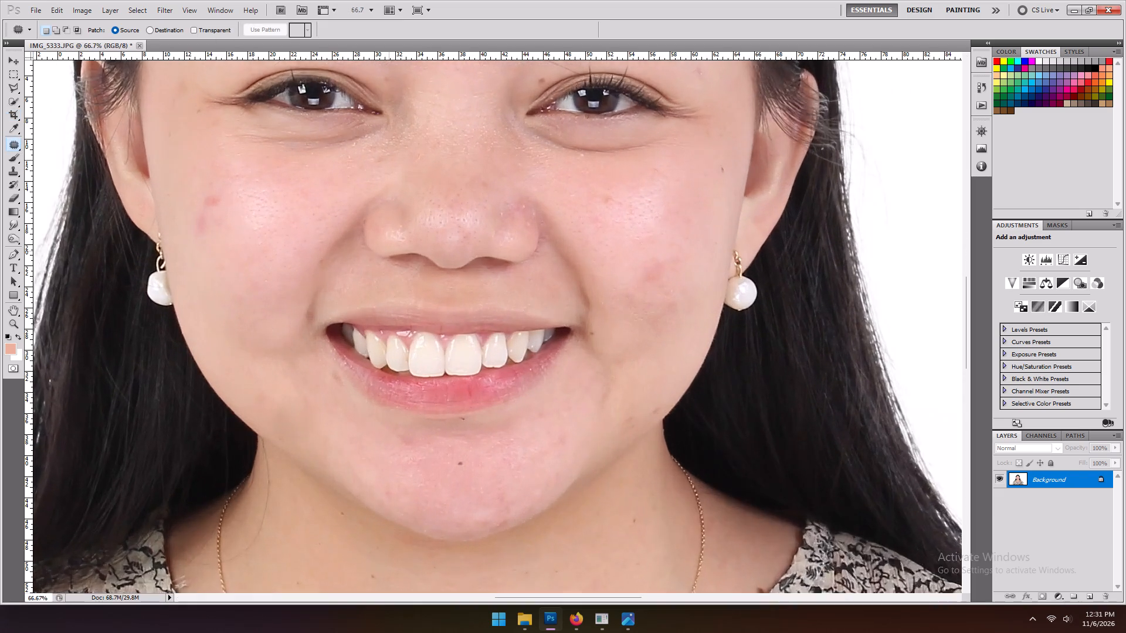
pyautogui.press('space')
pyautogui.press('space')
pyautogui.press('space')
pyautogui.press('space')
pyautogui.press('space')
pyautogui.moveTo(161, 213); pyautogui.dragTo(452, 284)
pyautogui.moveTo(476, 275); pyautogui.dragTo(477, 294)
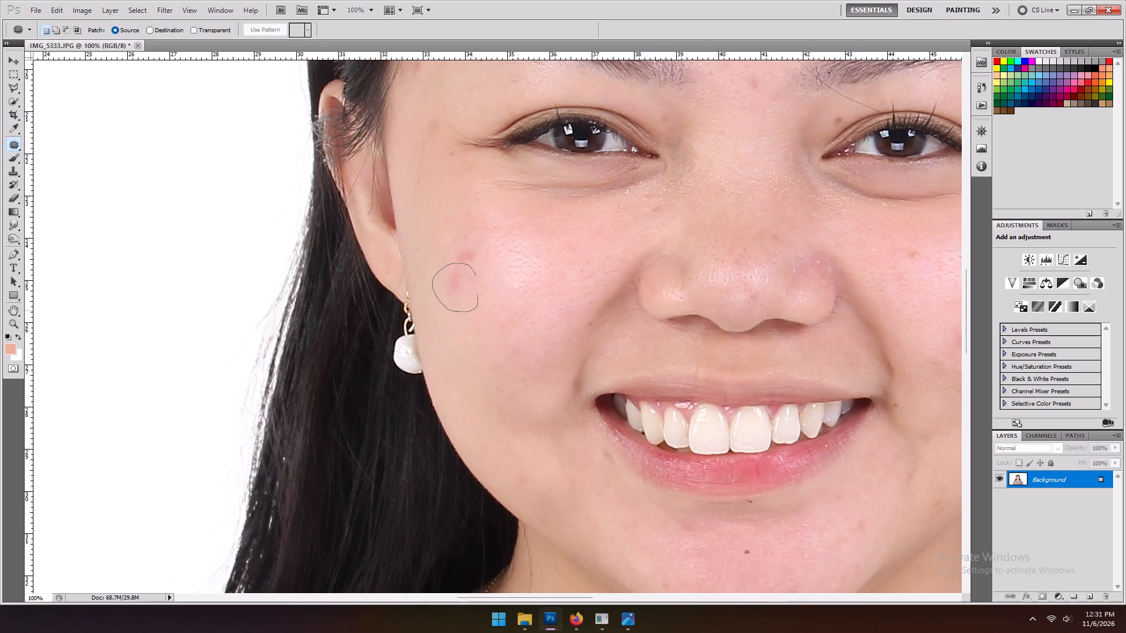
pyautogui.moveTo(453, 289); pyautogui.dragTo(455, 332)
pyautogui.click(455, 332)
# Patch the remaining small reddish spot higher on the same cheek with clean skin from below it.
pyautogui.moveTo(479, 256); pyautogui.dragTo(451, 240)
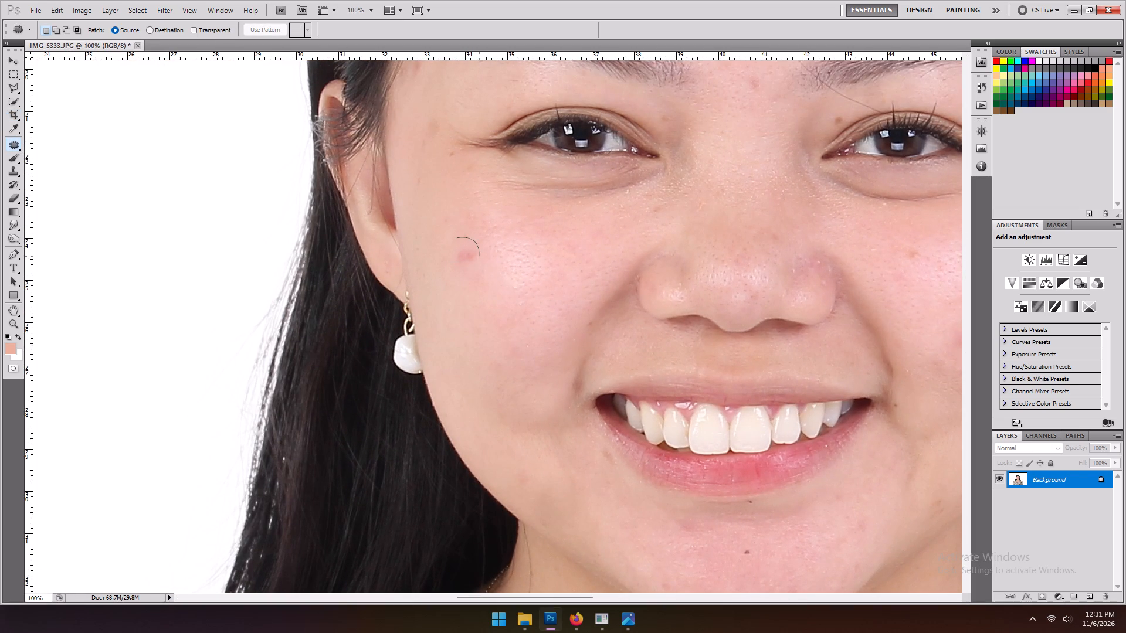
pyautogui.moveTo(451, 240); pyautogui.dragTo(484, 260)
pyautogui.moveTo(469, 258); pyautogui.dragTo(469, 331)
pyautogui.click(469, 331)
# Patch the small spot just below the image-left corner of the mouth with clean skin toward the jaw.
pyautogui.press('space')
pyautogui.press('space')
pyautogui.press('space')
pyautogui.press('space')
pyautogui.press('space')
pyautogui.press('space')
pyautogui.moveTo(546, 326); pyautogui.dragTo(496, 132)
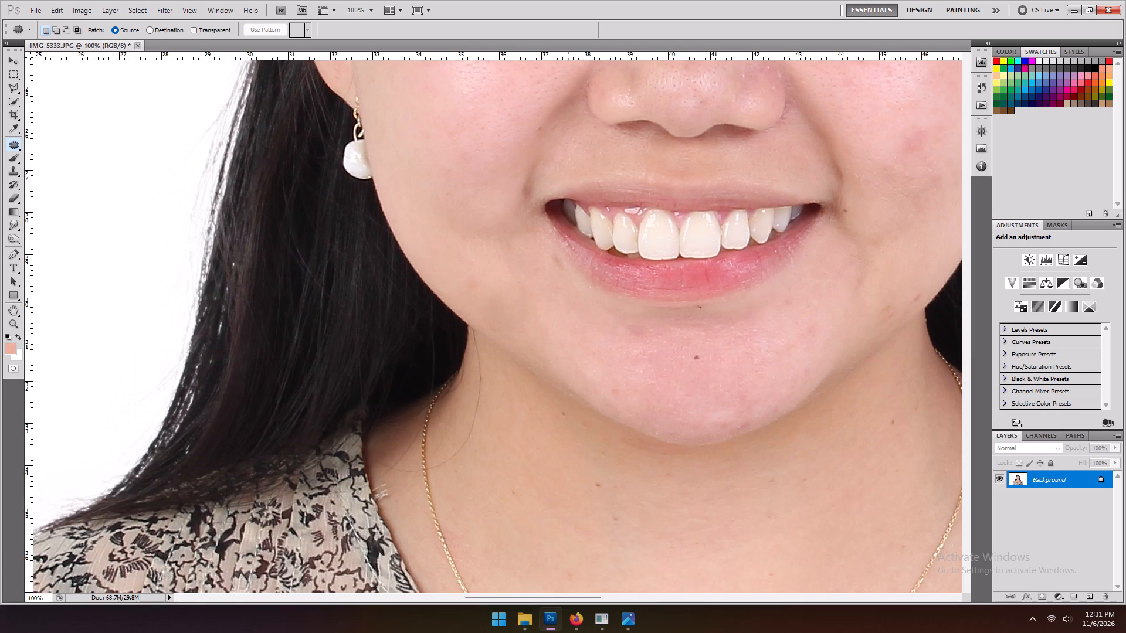
pyautogui.click(568, 270)
pyautogui.moveTo(555, 272); pyautogui.dragTo(530, 291)
pyautogui.click(530, 291)
# Patch the small spot on the image-left jawline and the blemish on the upper chin with clean neighbouring skin.
pyautogui.moveTo(488, 281); pyautogui.dragTo(456, 287)
pyautogui.moveTo(456, 287); pyautogui.dragTo(500, 297)
pyautogui.moveTo(480, 291); pyautogui.dragTo(439, 243)
pyautogui.click(439, 243)
pyautogui.moveTo(653, 332); pyautogui.dragTo(613, 336)
pyautogui.moveTo(613, 336); pyautogui.dragTo(647, 343)
pyautogui.moveTo(632, 339); pyautogui.dragTo(562, 321)
pyautogui.click(562, 321)
# Patch the small mark on the image-right cheek below the eye with clean skin just beneath it.
pyautogui.press('space')
pyautogui.press('space')
pyautogui.press('space')
pyautogui.press('space')
pyautogui.press('space')
pyautogui.press('space')
pyautogui.press('space')
pyautogui.press('space')
pyautogui.press('space')
pyautogui.press('space')
pyautogui.press('space')
pyautogui.press('space')
pyautogui.press('space')
pyautogui.press('space')
pyautogui.press('space')
pyautogui.press('space')
pyautogui.press('space')
pyautogui.press('space')
pyautogui.press('space')
pyautogui.press('space')
pyautogui.moveTo(577, 241); pyautogui.dragTo(310, 450)
pyautogui.moveTo(609, 273); pyautogui.dragTo(611, 278)
pyautogui.moveTo(606, 277); pyautogui.dragTo(607, 308)
pyautogui.click(607, 309)
# Patch the reddish area on the image-right cheek beside the earring with clean skin from below and next to it.
pyautogui.press('space')
pyautogui.press('space')
pyautogui.press('space')
pyautogui.moveTo(660, 326); pyautogui.dragTo(644, 237)
pyautogui.moveTo(673, 299); pyautogui.dragTo(674, 319)
pyautogui.moveTo(658, 301); pyautogui.dragTo(648, 363)
pyautogui.moveTo(648, 364); pyautogui.dragTo(646, 355)
pyautogui.moveTo(650, 265); pyautogui.dragTo(646, 250)
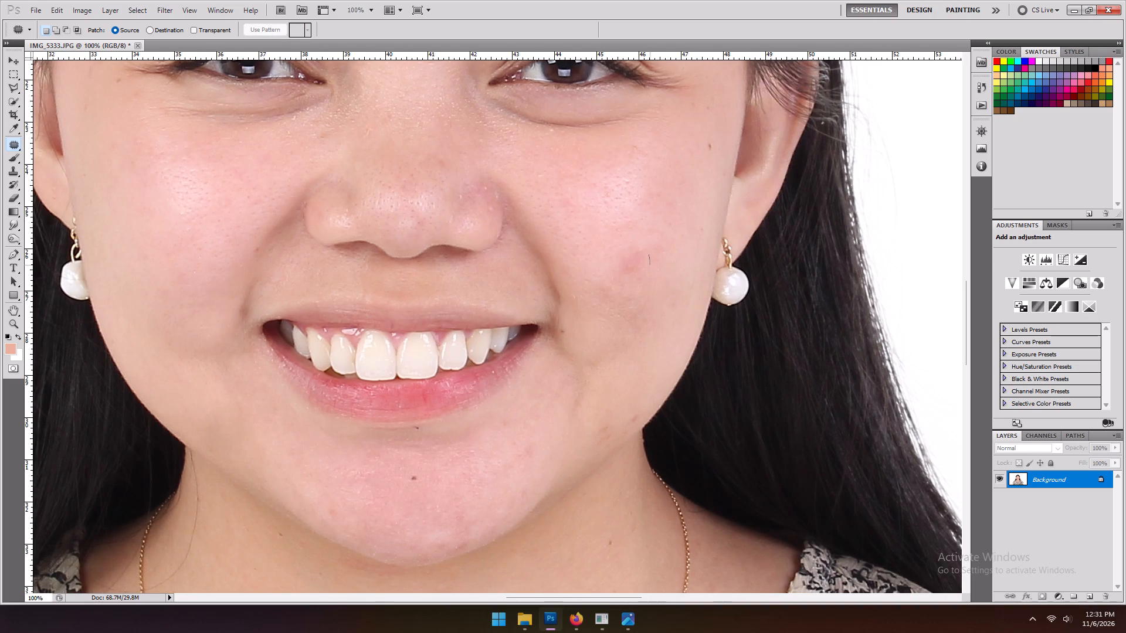
pyautogui.moveTo(646, 250); pyautogui.dragTo(648, 271)
pyautogui.moveTo(640, 263); pyautogui.dragTo(650, 316)
pyautogui.click(650, 316)
pyautogui.moveTo(620, 295); pyautogui.dragTo(616, 309)
pyautogui.moveTo(615, 307); pyautogui.dragTo(644, 302)
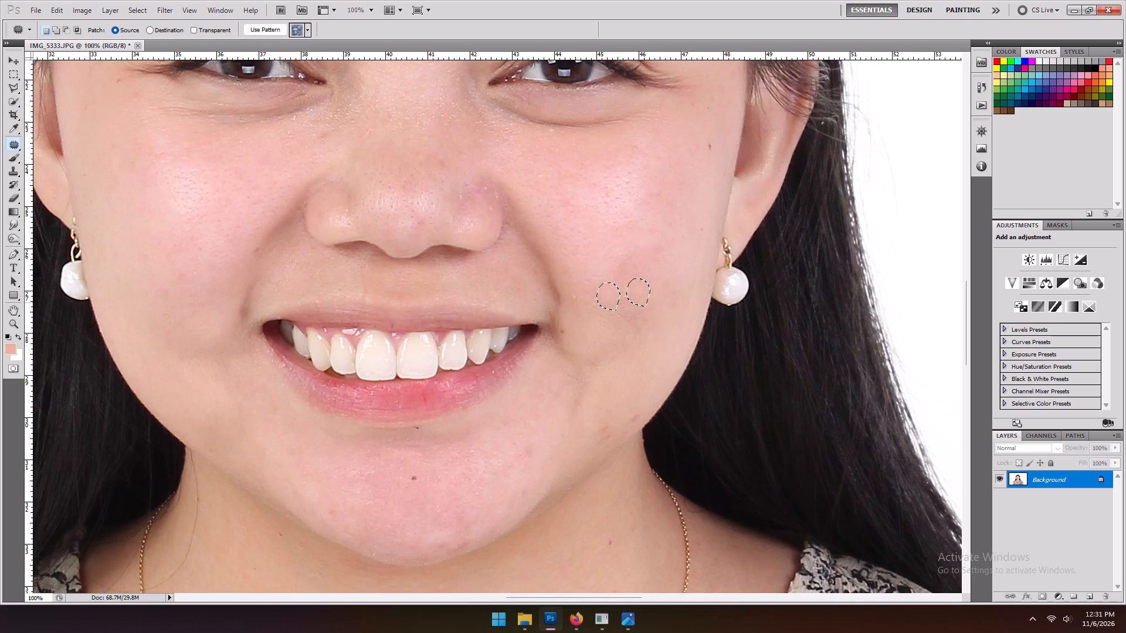
pyautogui.click(643, 302)
# Patch the two small spots along the image-right jawline with clean skin from just above them.
pyautogui.click(641, 410)
pyautogui.moveTo(635, 418); pyautogui.dragTo(634, 388)
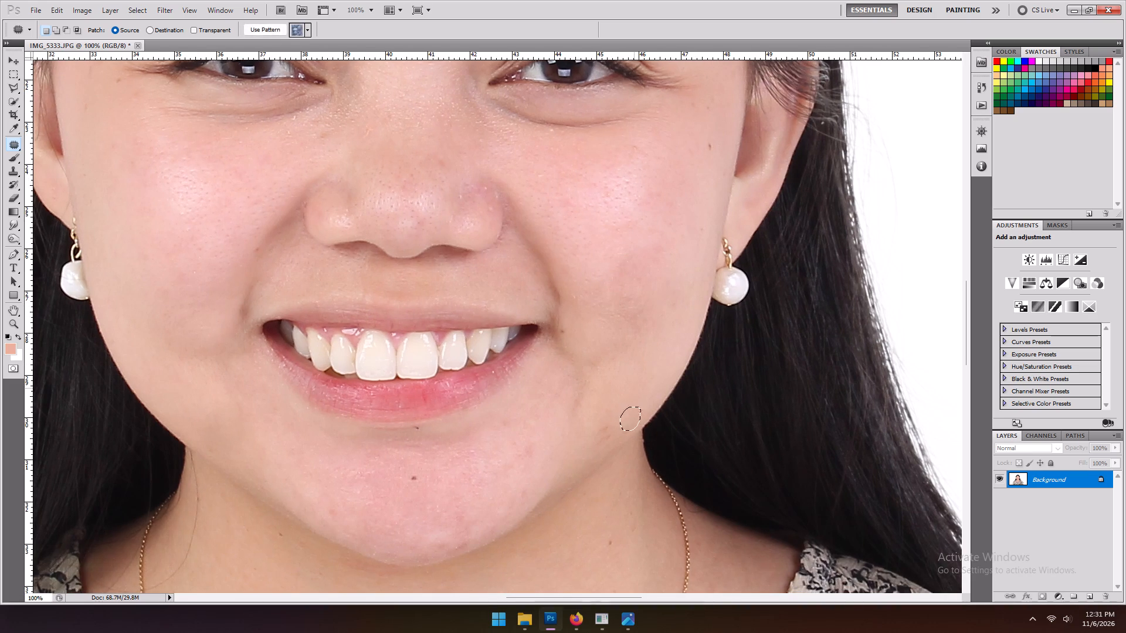
pyautogui.click(634, 388)
pyautogui.click(616, 428)
pyautogui.moveTo(615, 431); pyautogui.dragTo(627, 394)
pyautogui.click(627, 394)
# Patch the reddish spot on the image-right side of the chin with clean skin from further in on the chin.
pyautogui.moveTo(535, 452); pyautogui.dragTo(534, 460)
pyautogui.moveTo(531, 457); pyautogui.dragTo(494, 463)
pyautogui.click(494, 463)
# Patch the small spot between the eyebrows with clean skin just below it.
pyautogui.press('space')
pyautogui.press('space')
pyautogui.press('space')
pyautogui.press('space')
pyautogui.press('space')
pyautogui.press('space')
pyautogui.press('space')
pyautogui.press('space')
pyautogui.press('space')
pyautogui.press('space')
pyautogui.press('space')
pyautogui.press('space')
pyautogui.press('space')
pyautogui.press('space')
pyautogui.press('space')
pyautogui.press('space')
pyautogui.press('space')
pyautogui.press('space')
pyautogui.press('space')
pyautogui.press('space')
pyautogui.moveTo(490, 331); pyautogui.dragTo(588, 546)
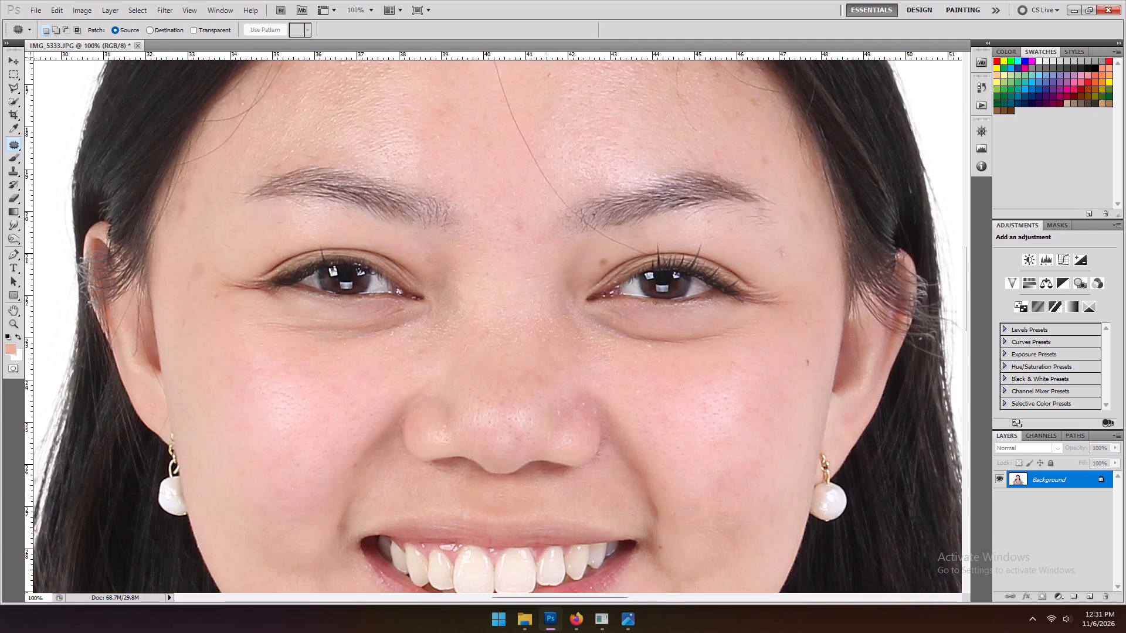
pyautogui.moveTo(547, 254); pyautogui.dragTo(557, 366)
pyautogui.moveTo(542, 327); pyautogui.dragTo(538, 338)
pyautogui.moveTo(525, 333); pyautogui.dragTo(513, 278)
pyautogui.click(513, 278)
# Patch the small shiny bumps and the mark on the mid-forehead beside the loose hair strand with nearby clean skin.
pyautogui.press('space')
pyautogui.press('space')
pyautogui.press('space')
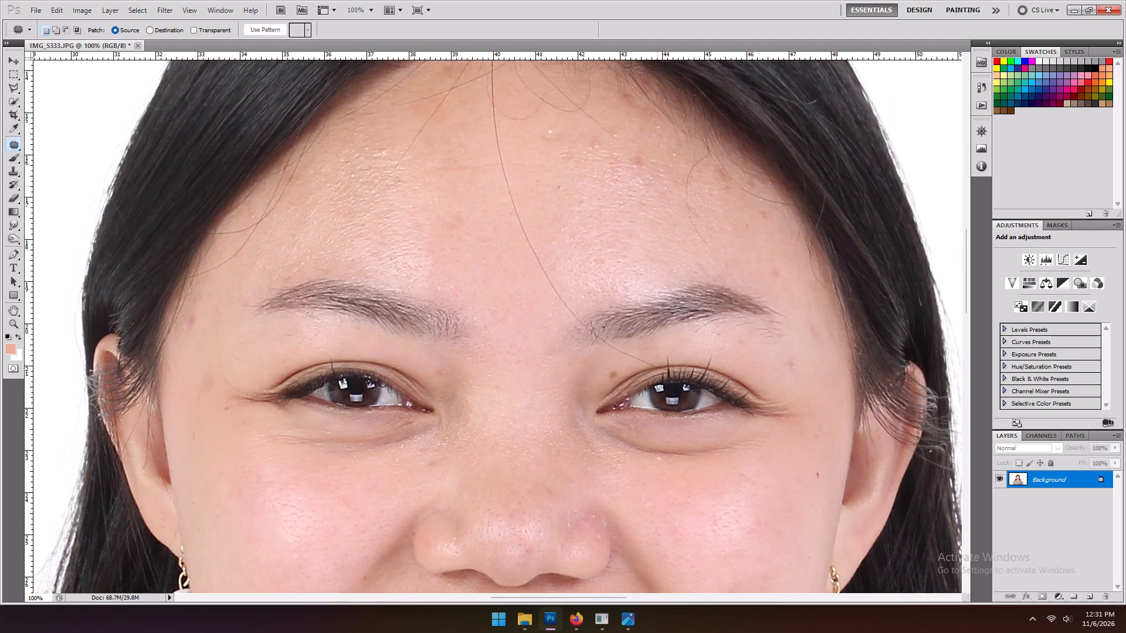
pyautogui.moveTo(657, 161); pyautogui.dragTo(650, 312)
pyautogui.moveTo(602, 294); pyautogui.dragTo(598, 305)
pyautogui.moveTo(589, 304); pyautogui.dragTo(585, 333)
pyautogui.moveTo(585, 334); pyautogui.dragTo(579, 321)
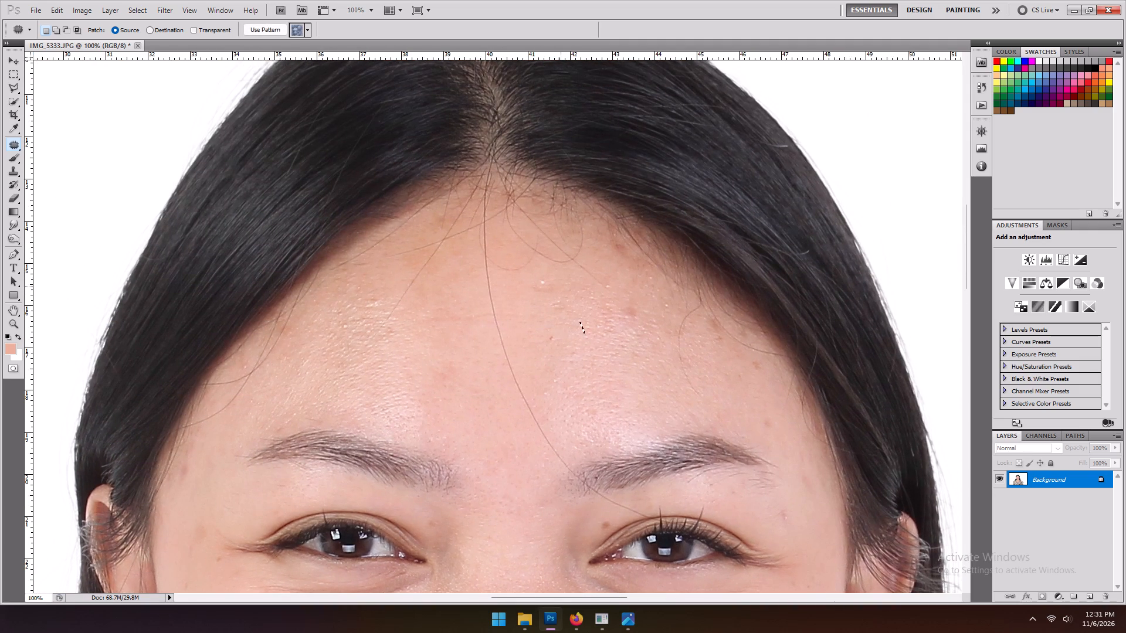
pyautogui.click(558, 283)
pyautogui.moveTo(555, 285); pyautogui.dragTo(540, 314)
pyautogui.click(540, 314)
pyautogui.moveTo(557, 327); pyautogui.dragTo(566, 341)
pyautogui.moveTo(562, 342); pyautogui.dragTo(546, 321)
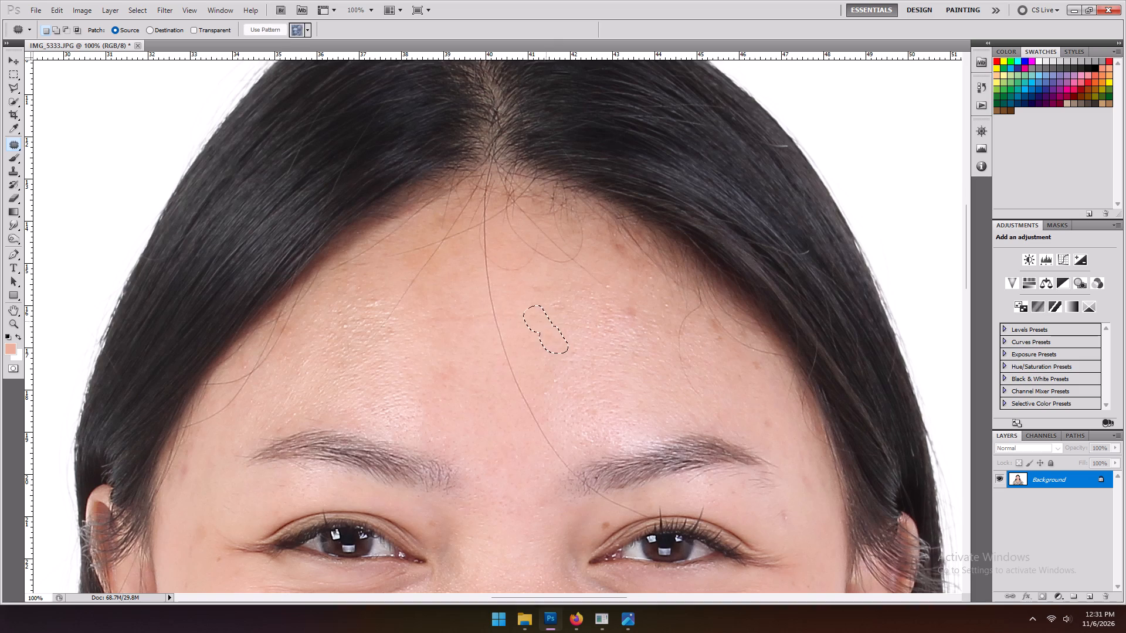
pyautogui.moveTo(546, 321); pyautogui.dragTo(545, 319)
pyautogui.click(545, 319)
# Patch the reddish spot on the image-right upper forehead with clean skin from below it.
pyautogui.click(636, 314)
pyautogui.moveTo(635, 318); pyautogui.dragTo(642, 346)
pyautogui.click(642, 346)
pyautogui.moveTo(649, 327); pyautogui.dragTo(628, 301)
pyautogui.moveTo(628, 301); pyautogui.dragTo(637, 321)
pyautogui.moveTo(637, 321); pyautogui.dragTo(636, 351)
pyautogui.click(636, 351)
# Patch the faint reddish spot on the central forehead, image-left of the loose strand, with clean skin above it.
pyautogui.press('space')
pyautogui.press('space')
pyautogui.press('space')
pyautogui.press('space')
pyautogui.press('space')
pyautogui.press('space')
pyautogui.press('space')
pyautogui.press('space')
pyautogui.press('space')
pyautogui.press('space')
pyautogui.press('space')
pyautogui.moveTo(510, 375); pyautogui.dragTo(623, 229)
pyautogui.moveTo(576, 229); pyautogui.dragTo(575, 224)
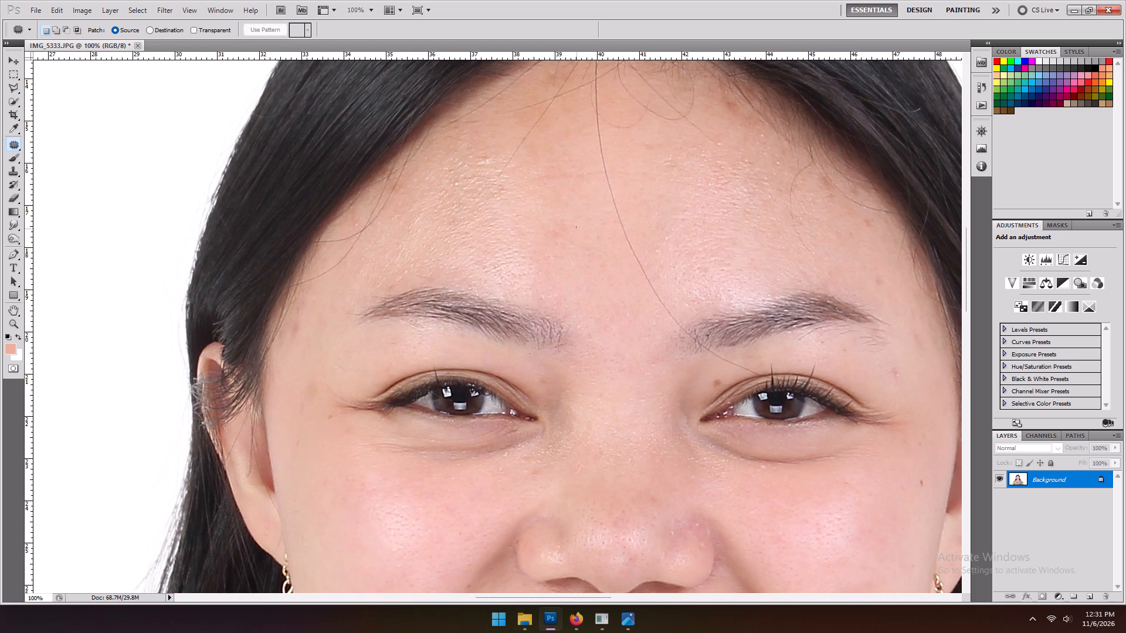
pyautogui.moveTo(575, 224); pyautogui.dragTo(600, 235)
pyautogui.moveTo(575, 238); pyautogui.dragTo(580, 198)
pyautogui.click(580, 198)
# Even out the forehead by painting skin tone across it with the Brush at size 250 and 33% opacity and flow.
pyautogui.hotkey('ctrl', '-')
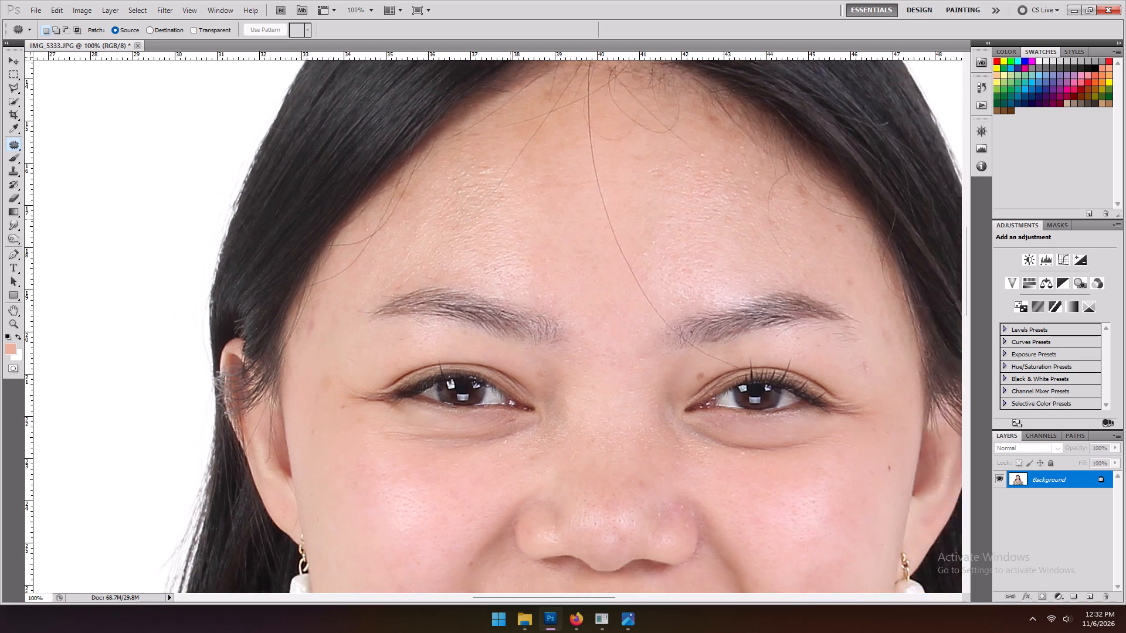
pyautogui.hotkey('ctrl', '-')
pyautogui.click(18, 156)
pyautogui.rightClick(18, 156)
pyautogui.click(41, 156)
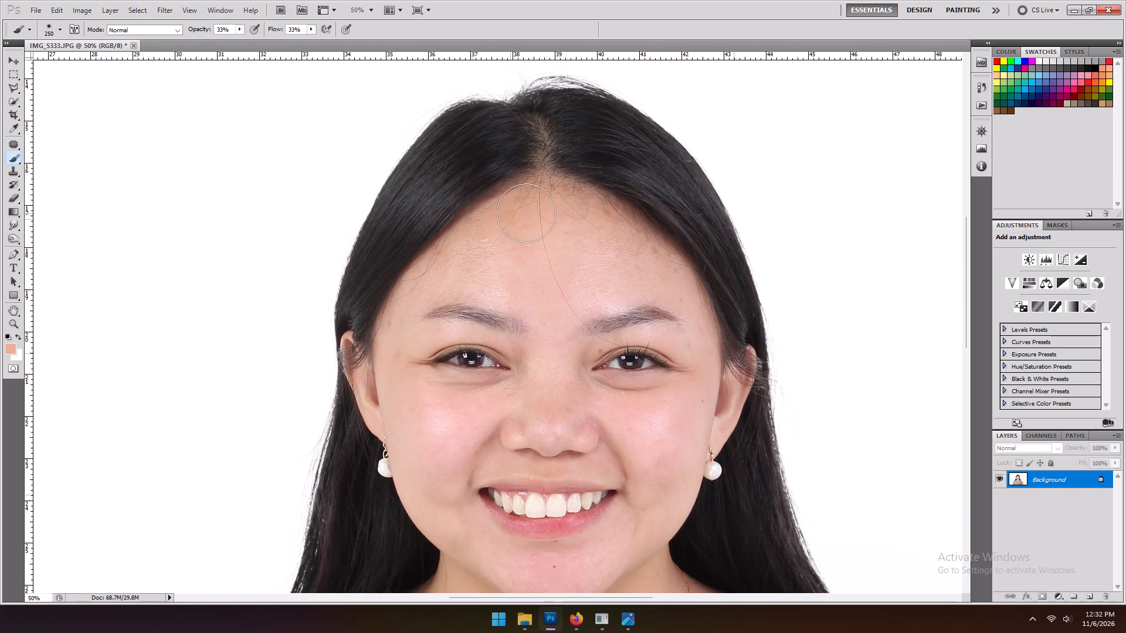
pyautogui.keyDown('alt'); pyautogui.tripleClick(547, 241); pyautogui.keyUp('alt')
pyautogui.keyDown('alt'); pyautogui.click(547, 238); pyautogui.keyUp('alt')
pyautogui.moveTo(531, 240); pyautogui.dragTo(489, 290)
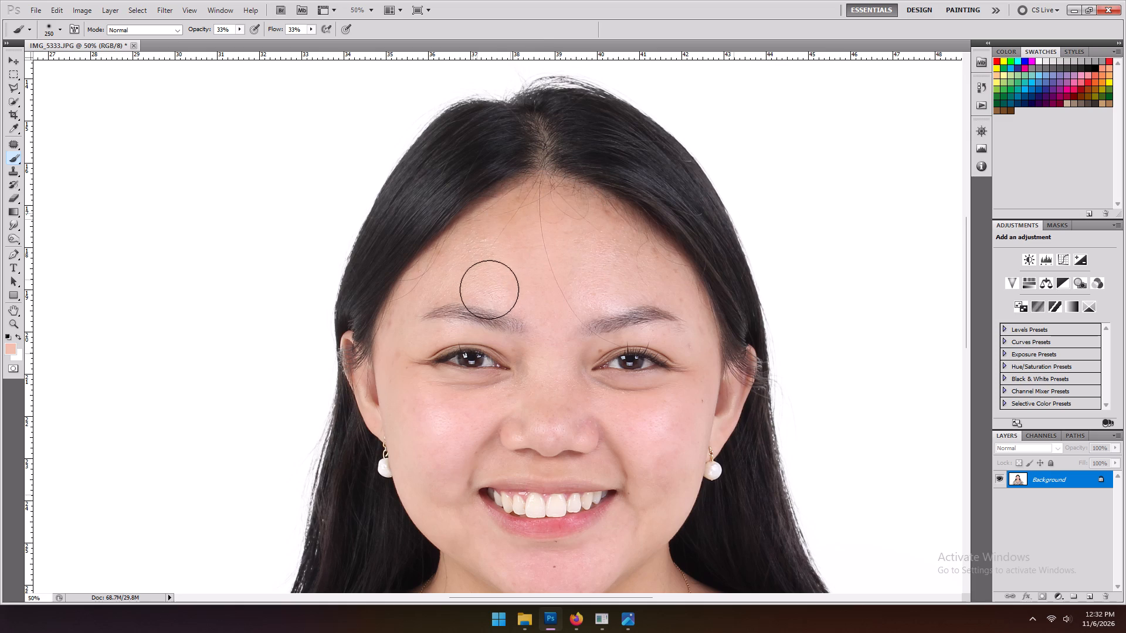
pyautogui.moveTo(489, 290); pyautogui.dragTo(616, 287)
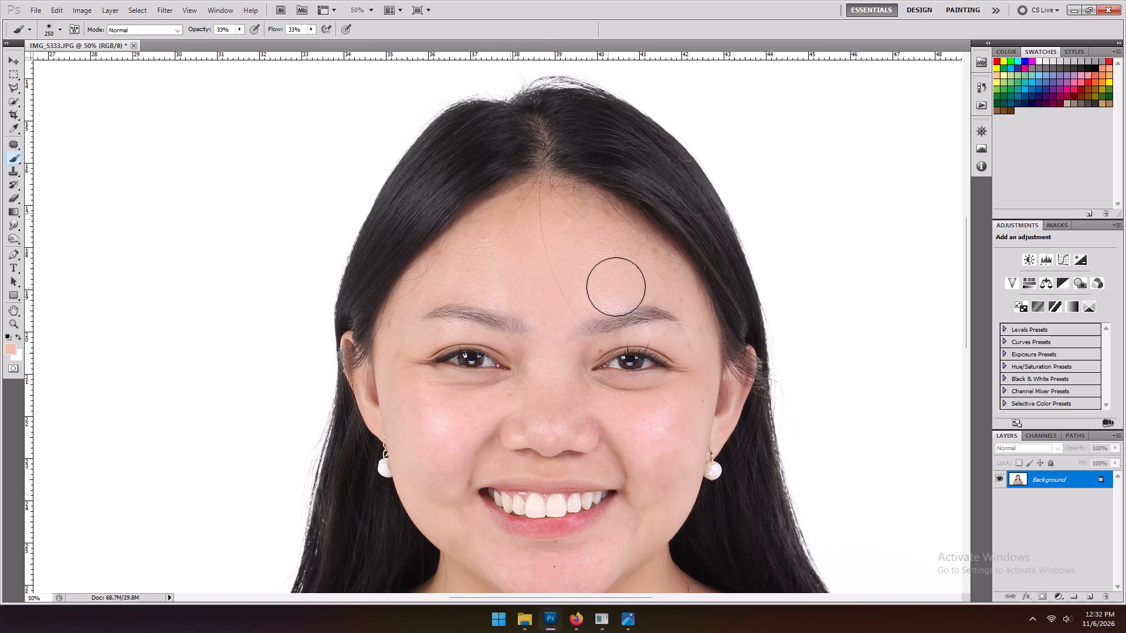
pyautogui.moveTo(616, 287); pyautogui.dragTo(605, 293)
# Smooth the image-right cheek from under the eye to beside the mouth by brushing soft skin tone over it.
pyautogui.press('space')
pyautogui.press('space')
pyautogui.press('space')
pyautogui.moveTo(584, 300); pyautogui.dragTo(507, 179)
pyautogui.keyDown('alt'); pyautogui.doubleClick(585, 359); pyautogui.keyUp('alt')
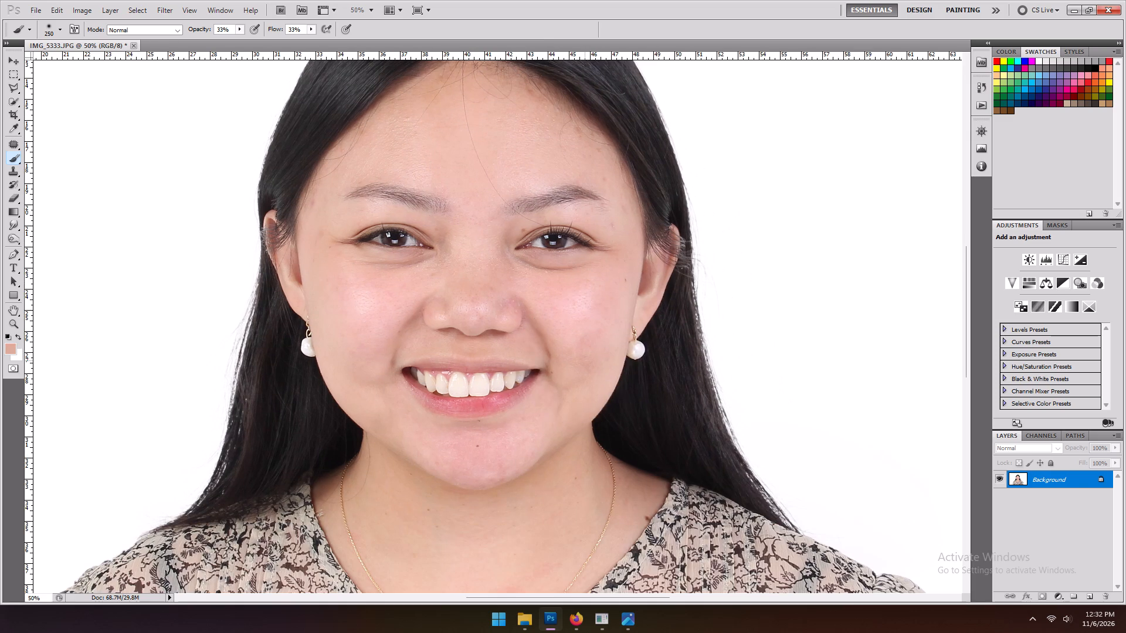
pyautogui.keyDown('alt'); pyautogui.tripleClick(578, 339); pyautogui.keyUp('alt')
pyautogui.moveTo(578, 339); pyautogui.dragTo(582, 283)
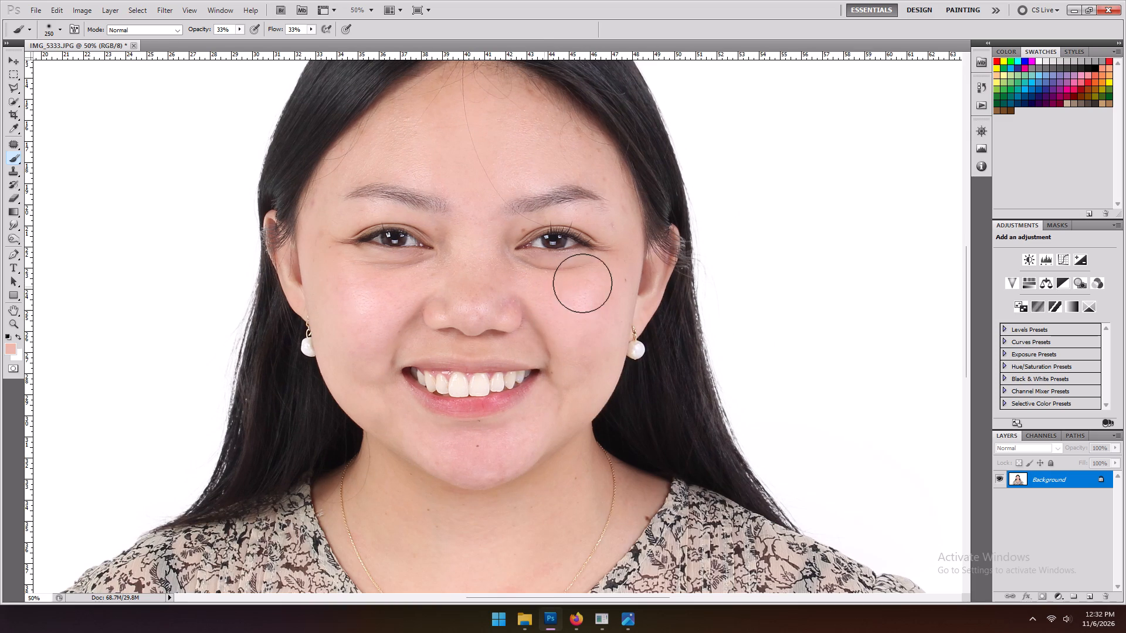
pyautogui.moveTo(582, 283); pyautogui.dragTo(562, 368)
# Brush skin tone over the image-left cheek toward the nose, undoing one stroke and repainting to soften the shine.
pyautogui.keyDown('alt'); pyautogui.tripleClick(362, 360); pyautogui.keyUp('alt')
pyautogui.keyDown('alt'); pyautogui.tripleClick(361, 343); pyautogui.keyUp('alt')
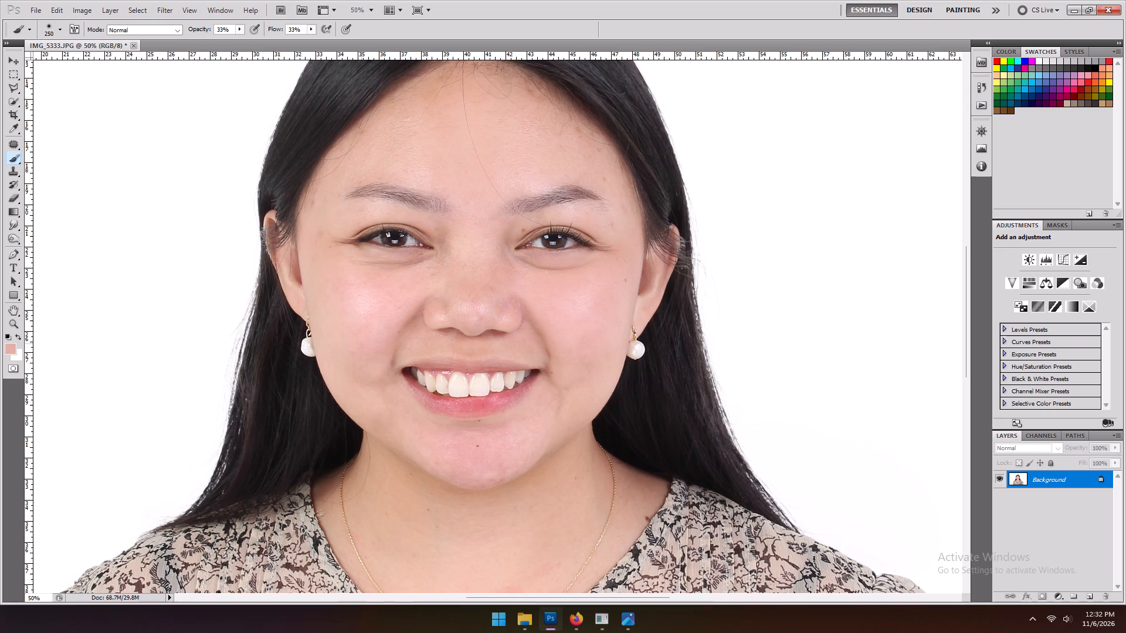
pyautogui.moveTo(384, 315); pyautogui.dragTo(415, 267)
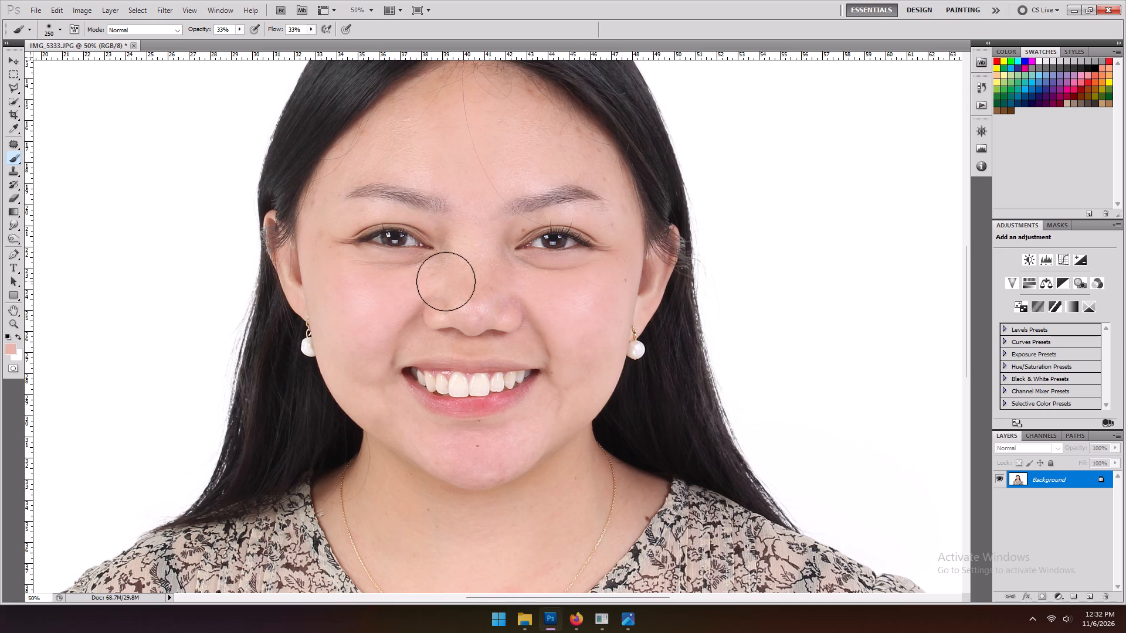
pyautogui.hotkey('ctrl', 'z')
pyautogui.keyDown('alt'); pyautogui.doubleClick(352, 300); pyautogui.keyUp('alt')
pyautogui.keyDown('alt'); pyautogui.click(352, 315); pyautogui.keyUp('alt')
pyautogui.keyDown('alt'); pyautogui.tripleClick(353, 343); pyautogui.keyUp('alt')
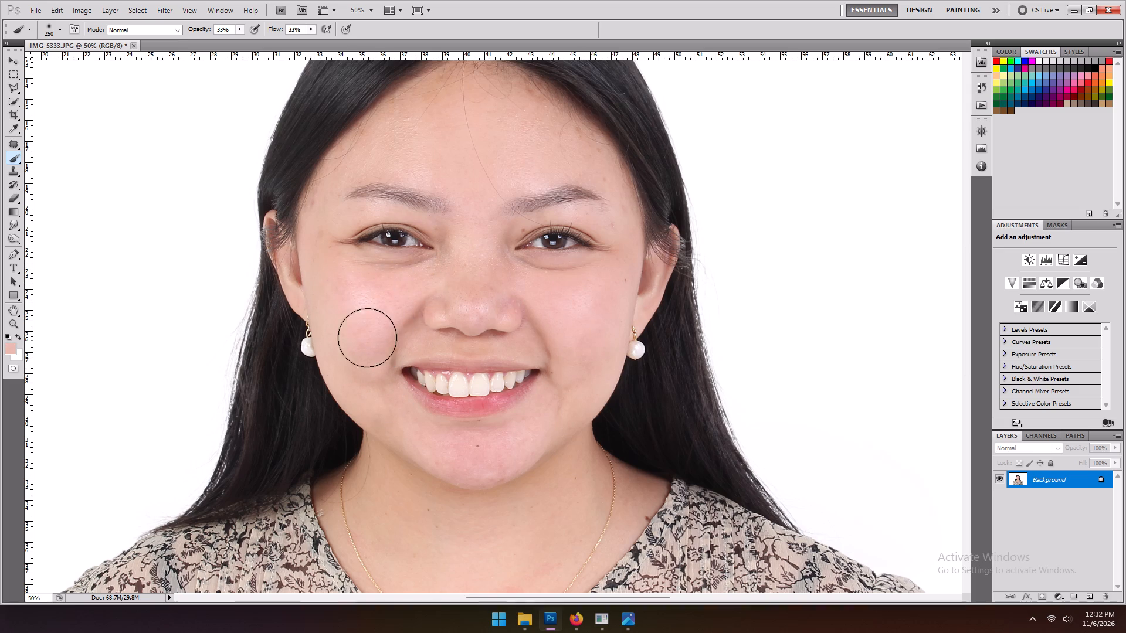
pyautogui.moveTo(379, 328); pyautogui.dragTo(437, 283)
# Crop the portrait to 2 x 2 in at 300 pixels/inch, centred on the head and shoulders with space above the hair.
pyautogui.hotkey('ctrl', '-')
pyautogui.hotkey('ctrl', '-')
pyautogui.hotkey('ctrl', '-')
pyautogui.click(11, 108)
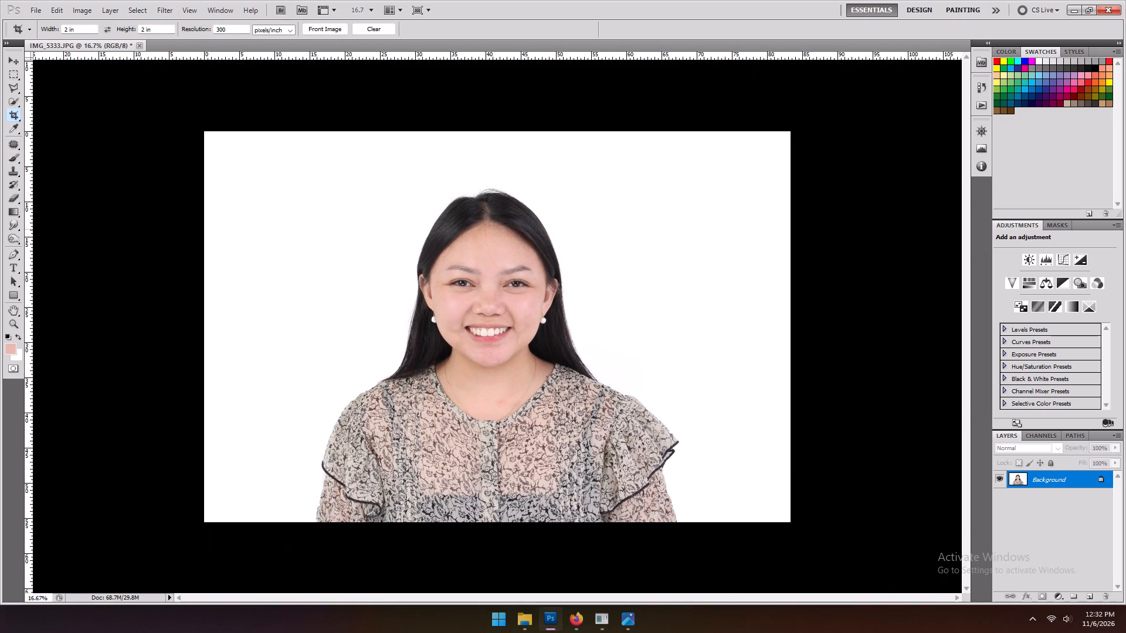
pyautogui.moveTo(344, 173); pyautogui.dragTo(667, 462)
pyautogui.moveTo(493, 399); pyautogui.dragTo(501, 396)
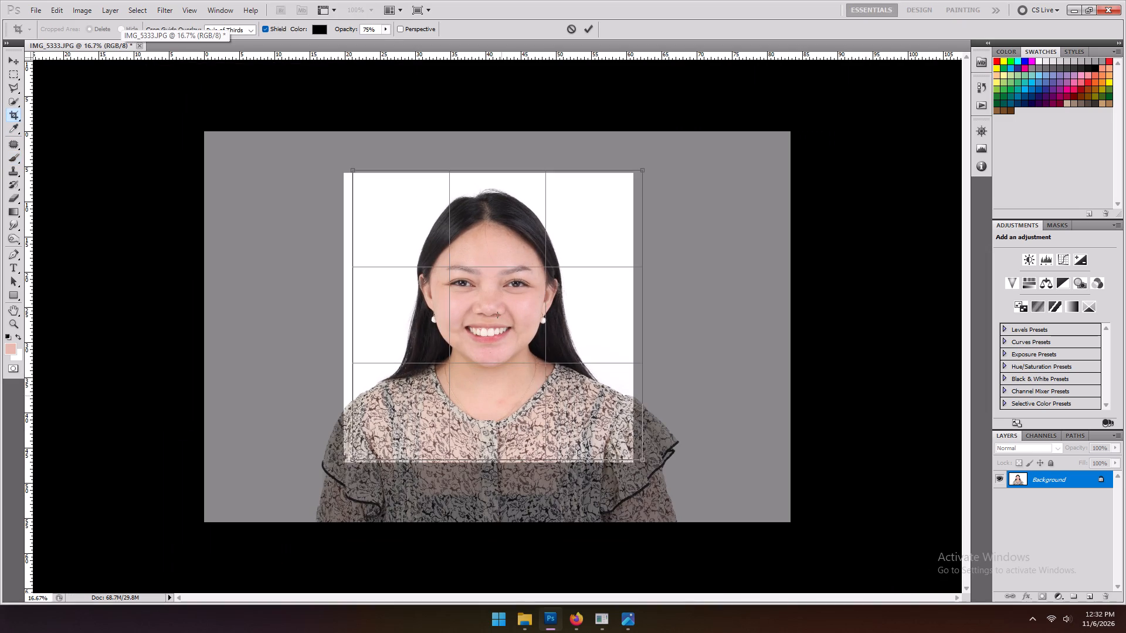
pyautogui.moveTo(501, 396); pyautogui.dragTo(497, 393)
pyautogui.press('Left')
pyautogui.press('Left')
pyautogui.press('Left')
pyautogui.press('Left')
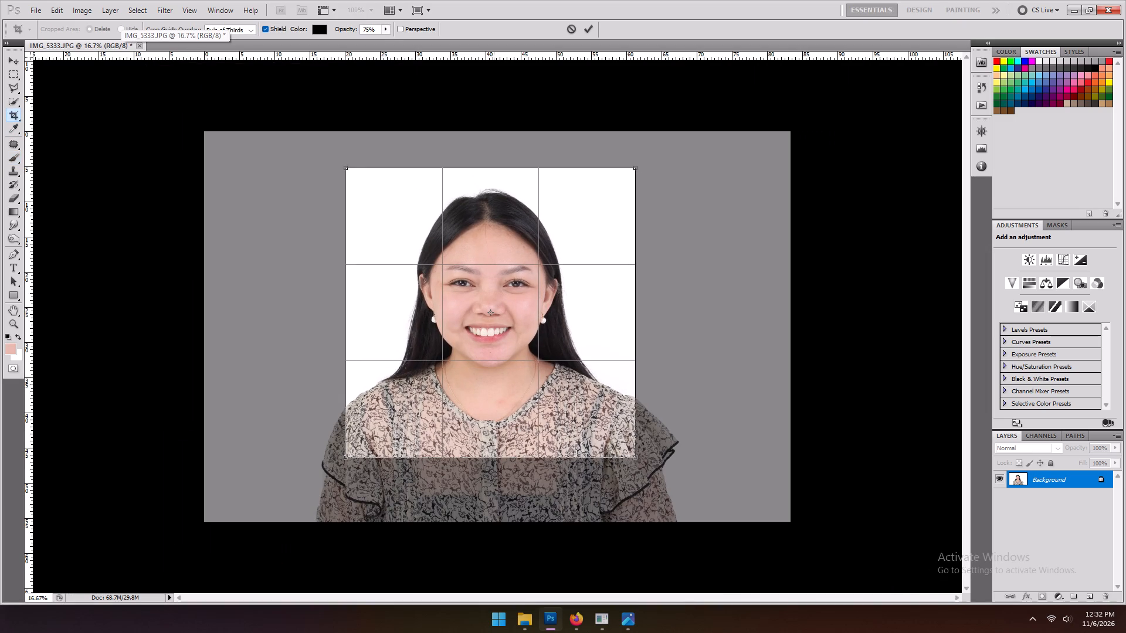
pyautogui.press('Left')
pyautogui.press('Down')
pyautogui.press('Right')
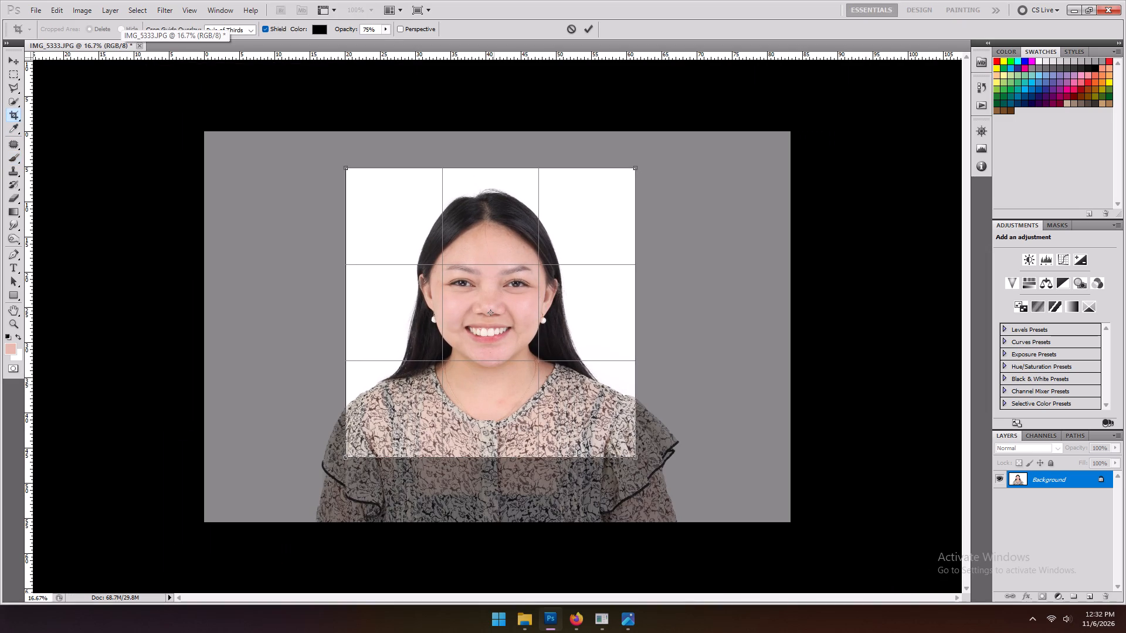
pyautogui.press('Up')
pyautogui.press('Up')
pyautogui.press('Up')
pyautogui.press('Return')
# Save the cropped portrait over the existing IMG_5333 JPG file, accepting the default options.
pyautogui.hotkey('ctrl', '=')
pyautogui.hotkey('ctrl', '=')
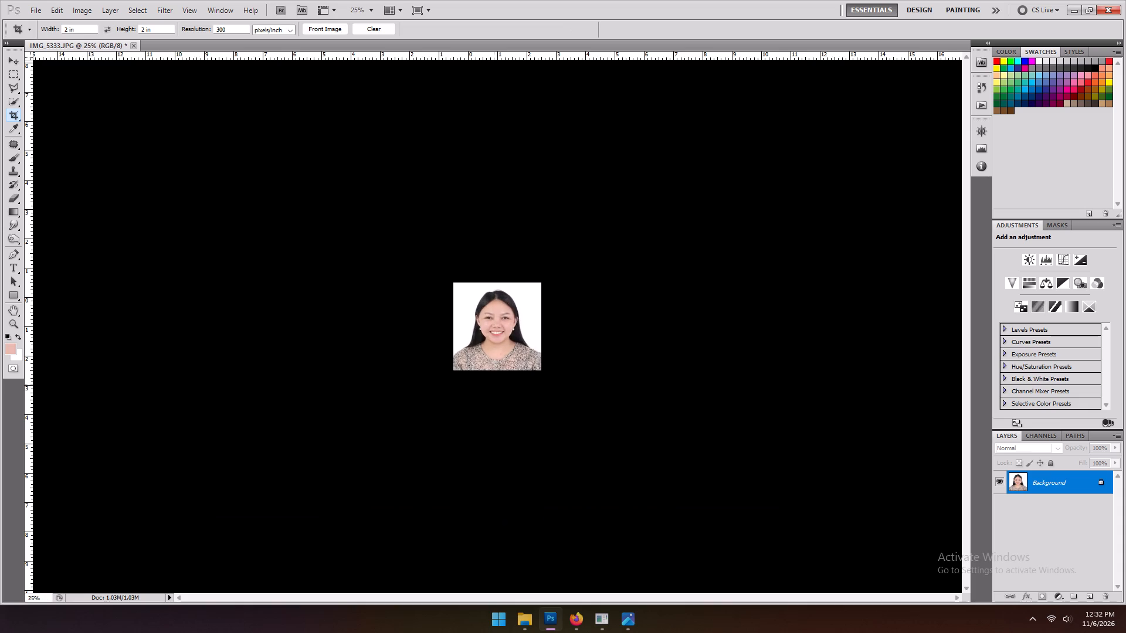
pyautogui.hotkey('ctrl', '=')
pyautogui.hotkey('ctrl', '=')
pyautogui.hotkey('ctrl', '=')
pyautogui.hotkey('ctrl', '=')
pyautogui.hotkey('ctrl', 'shift', 's')
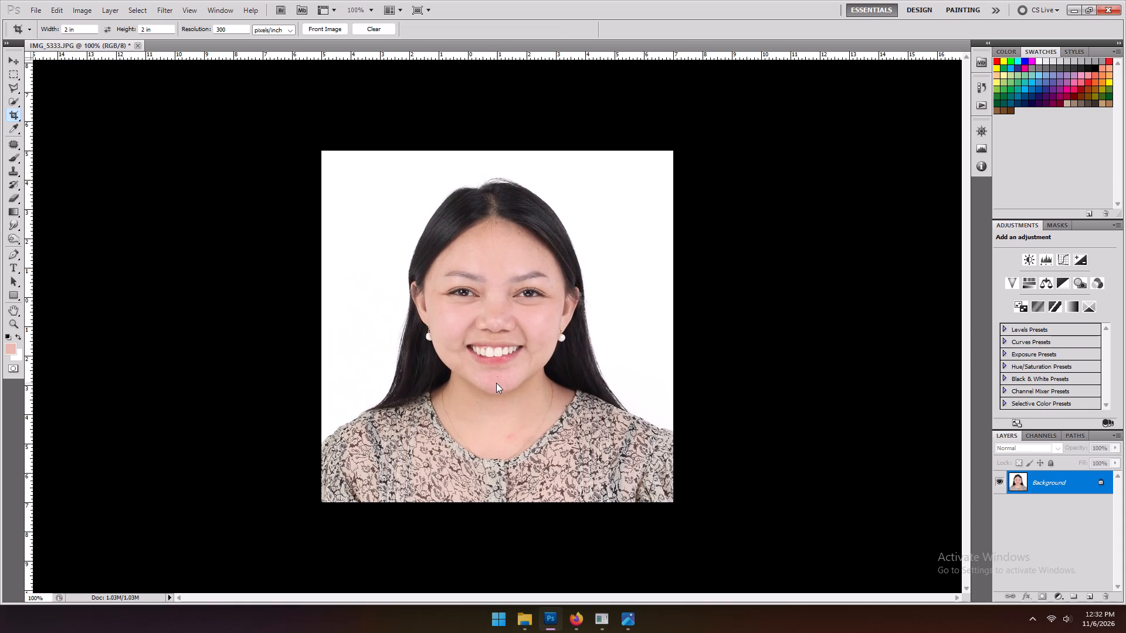
pyautogui.press('Return')
pyautogui.press('Return')
pyautogui.press('Return')
# Generate a print sheet with six 2 x 2 in copies and a bottom row of four small copies of the portrait.
pyautogui.press('F2')
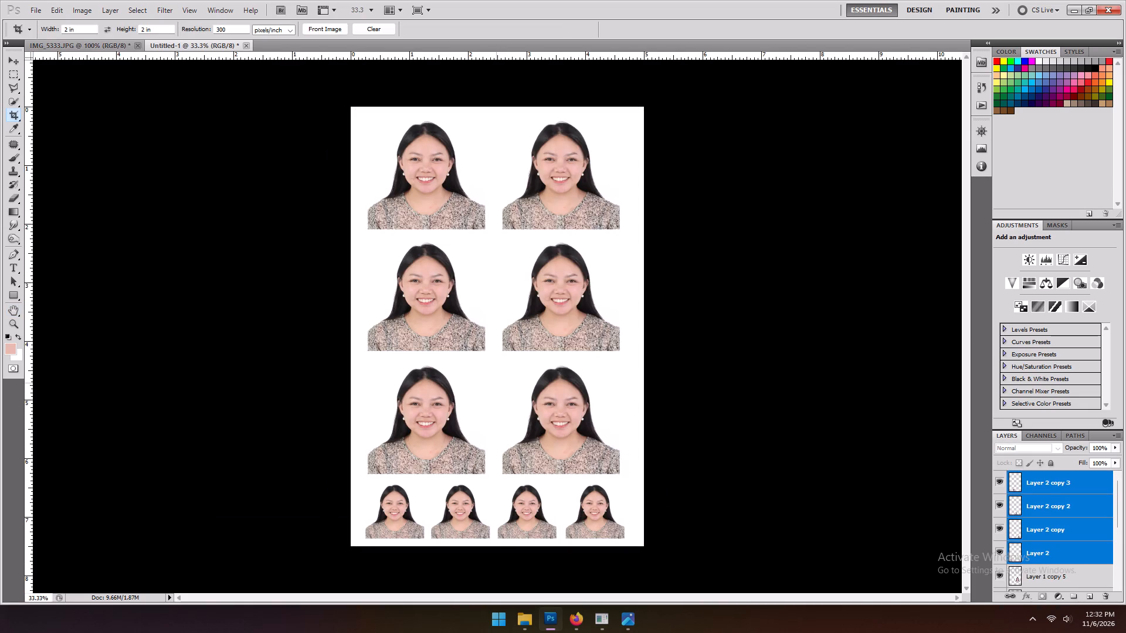
# Save the print sheet as the layered Photoshop file 394 in the 11-06-26 folder, with Maximize Compatibility on.
pyautogui.hotkey('ctrl', 'shift', 's')
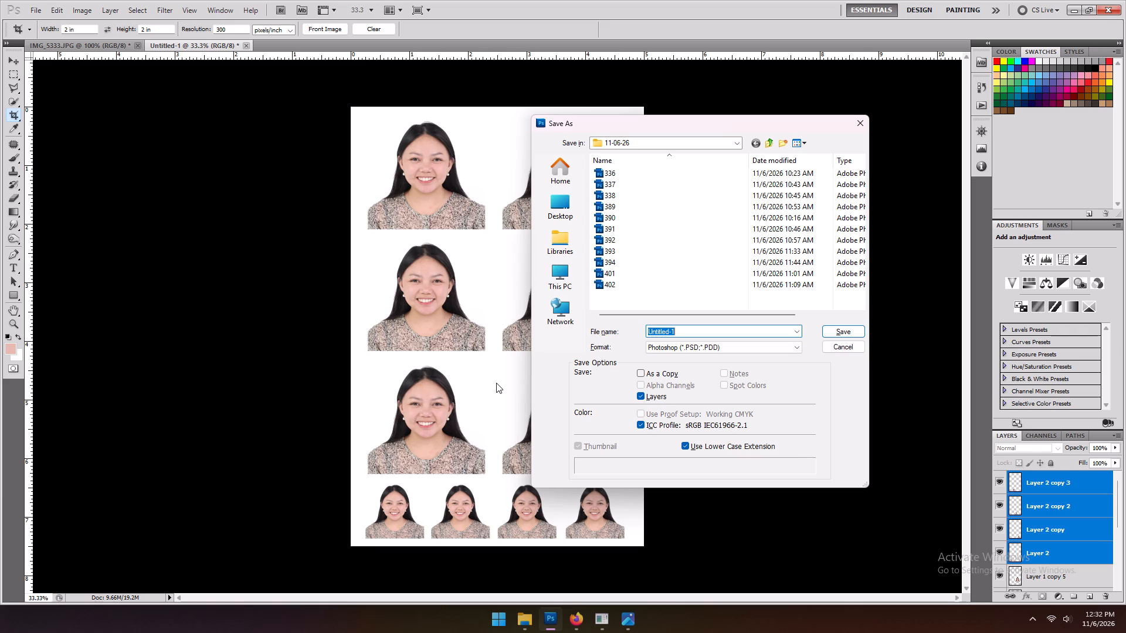
pyautogui.write('394')
pyautogui.press('Return')
pyautogui.press('Return')
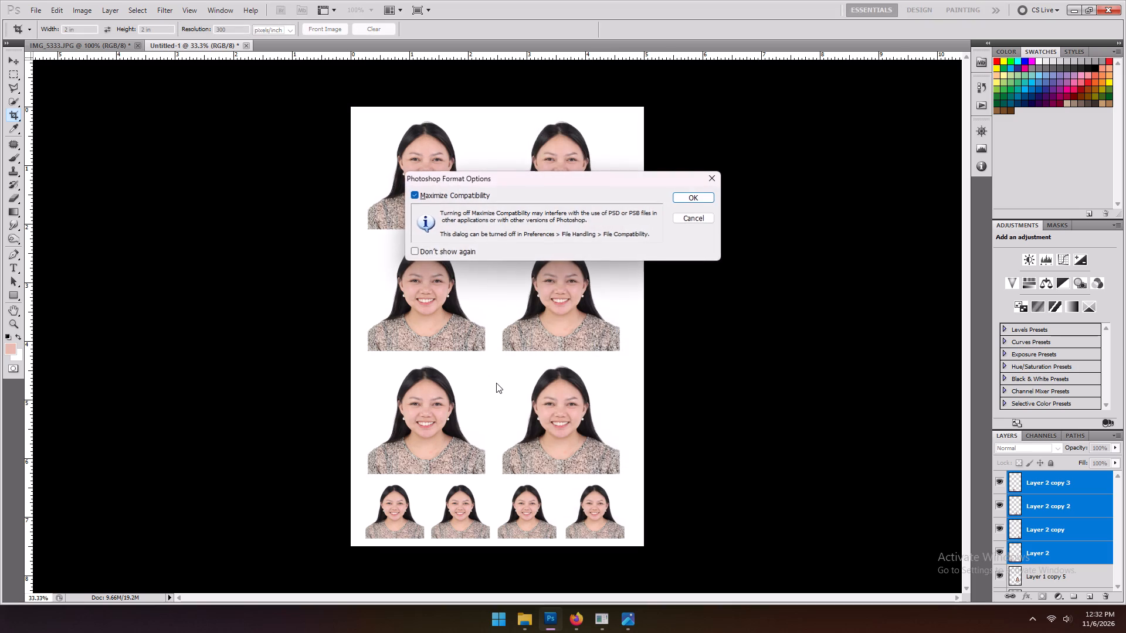
pyautogui.press('Return')
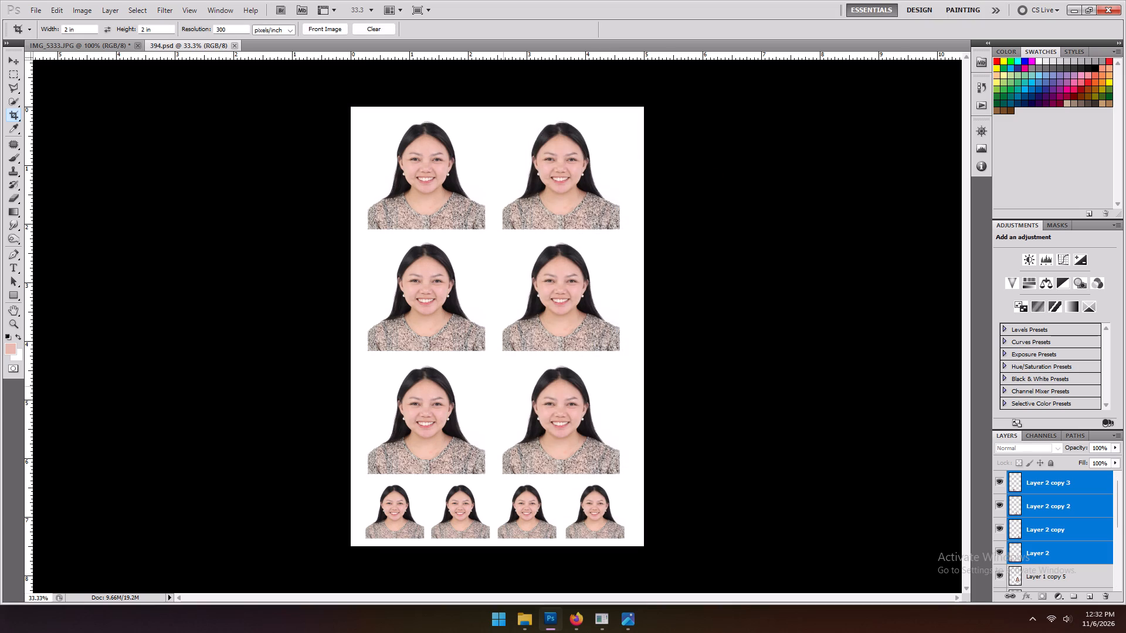
# Open IMG_5335 from the 11-06-26 folder in Photoshop and close the finished 394 sheet.
pyautogui.click(521, 615)
pyautogui.click(582, 564)
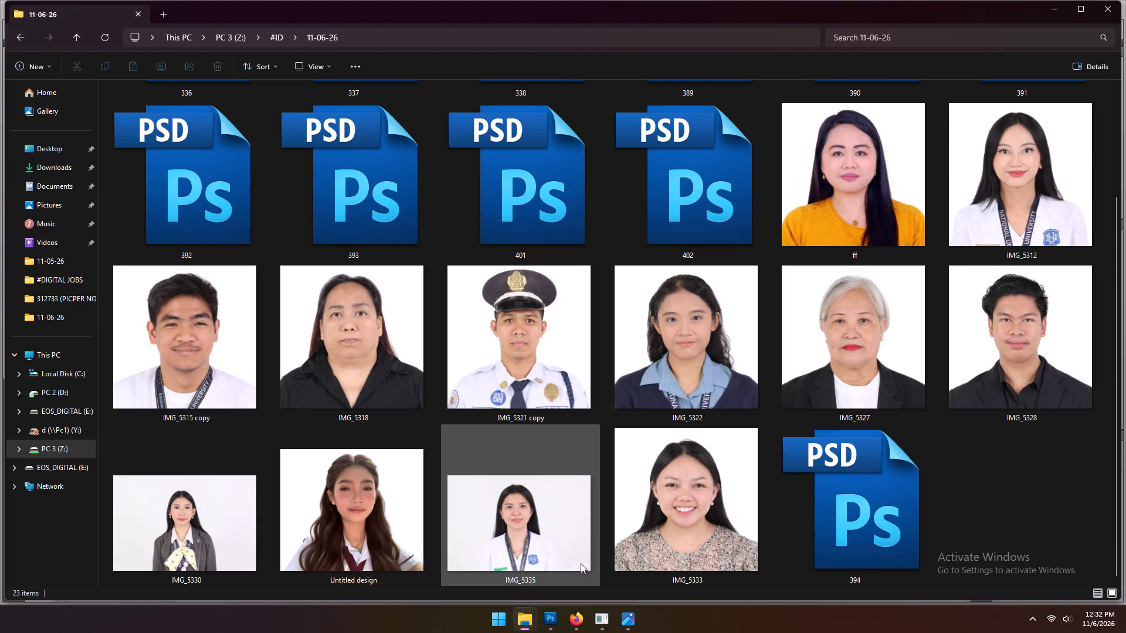
pyautogui.moveTo(538, 536); pyautogui.dragTo(592, 56)
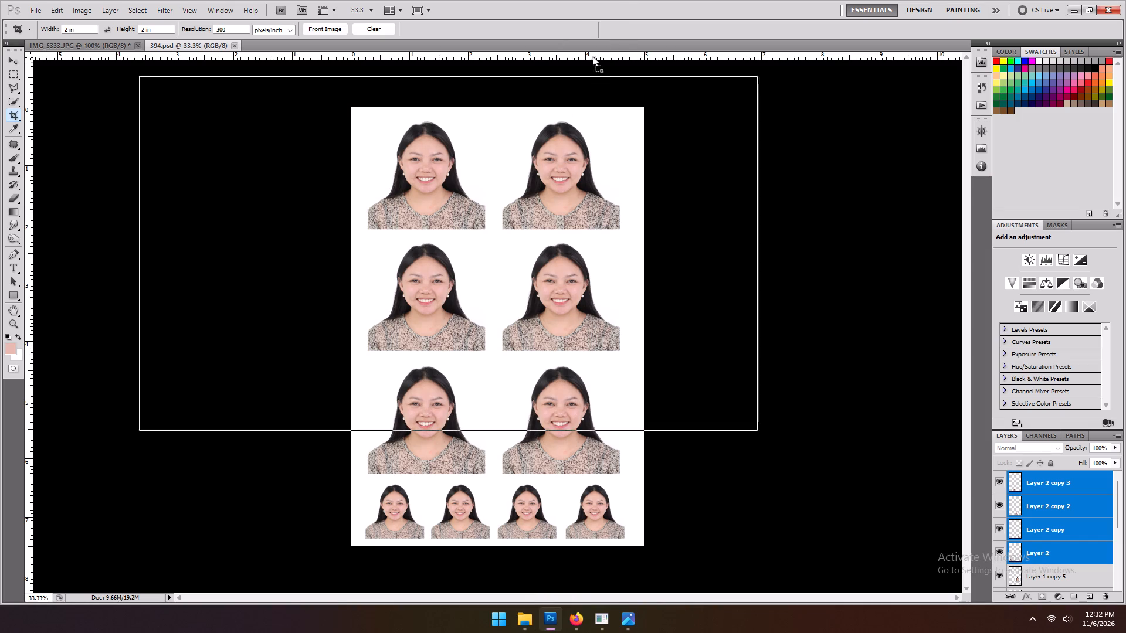
pyautogui.moveTo(592, 56); pyautogui.dragTo(593, 49)
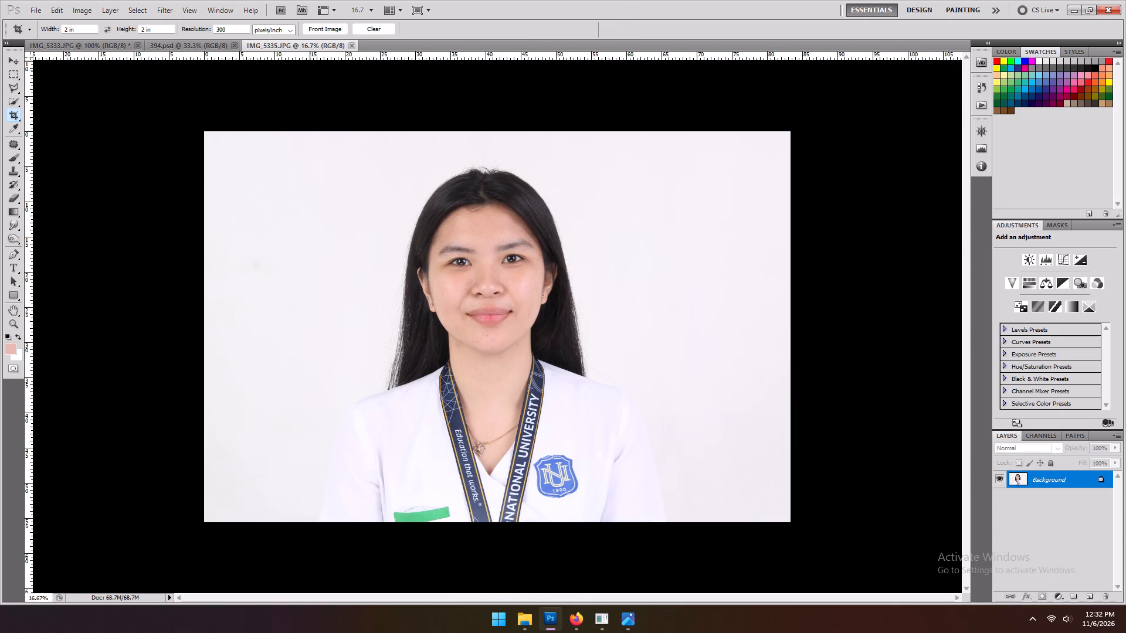
pyautogui.click(233, 46)
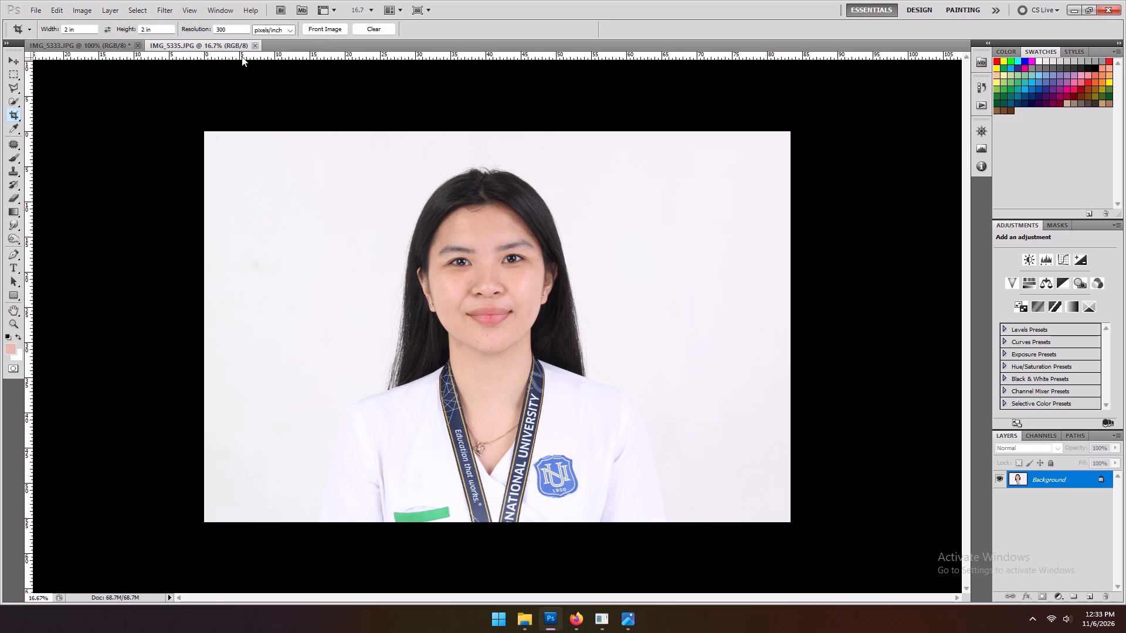
# Select the backdrop on both sides of the IMG_5335 subject using the Quick Selection tool with an enlarged brush.
pyautogui.click(18, 100)
pyautogui.rightClick(18, 100)
pyautogui.click(77, 104)
pyautogui.click(60, 30)
pyautogui.keyDown('alt'); pyautogui.moveTo(270, 284); pyautogui.dragTo(283, 291, button='right'); pyautogui.keyUp('alt')
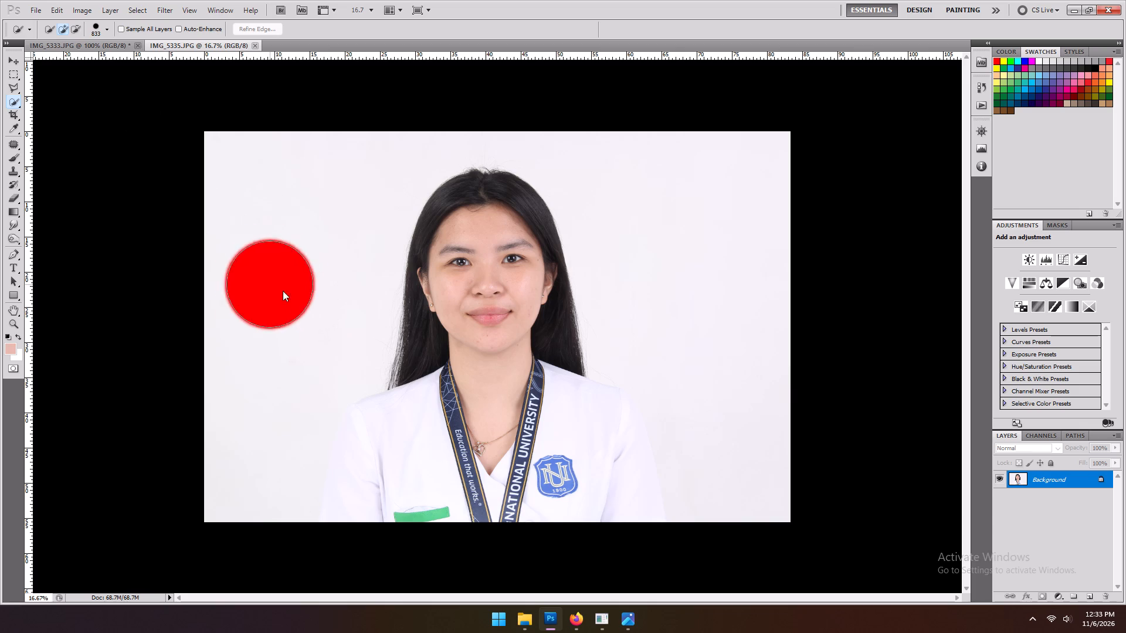
pyautogui.keyDown('alt'); pyautogui.moveTo(283, 291); pyautogui.dragTo(300, 298, button='right'); pyautogui.keyUp('alt')
pyautogui.moveTo(276, 210); pyautogui.dragTo(222, 316)
pyautogui.moveTo(641, 223); pyautogui.dragTo(711, 348)
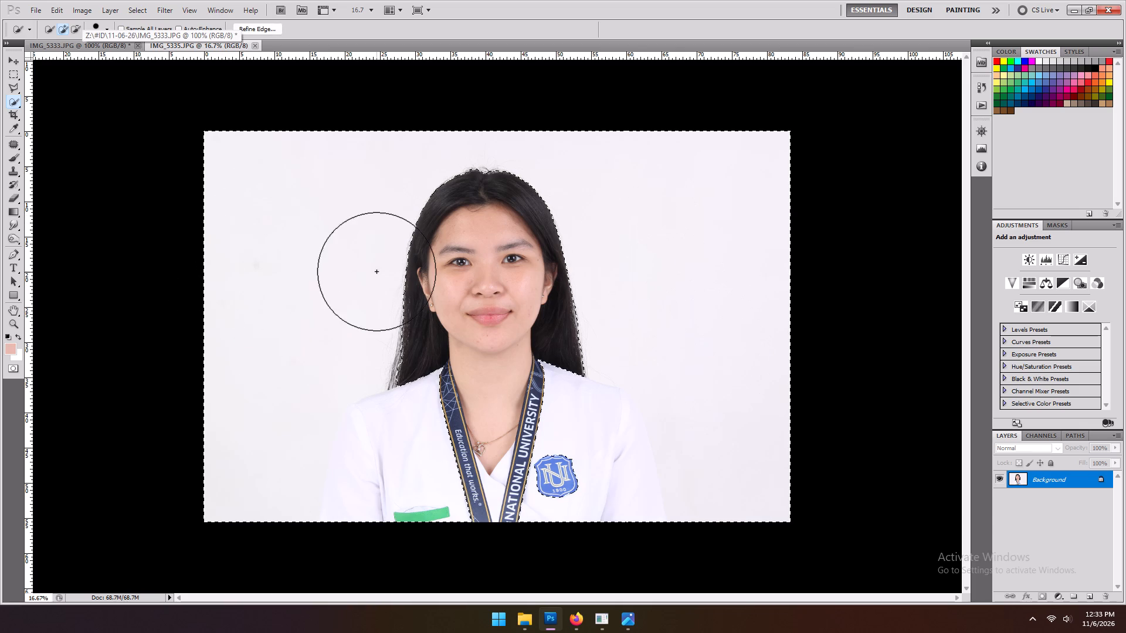
# Subtract the white uniform's shoulders, sleeves and chest from the background selection.
pyautogui.click(81, 28)
pyautogui.click(457, 468)
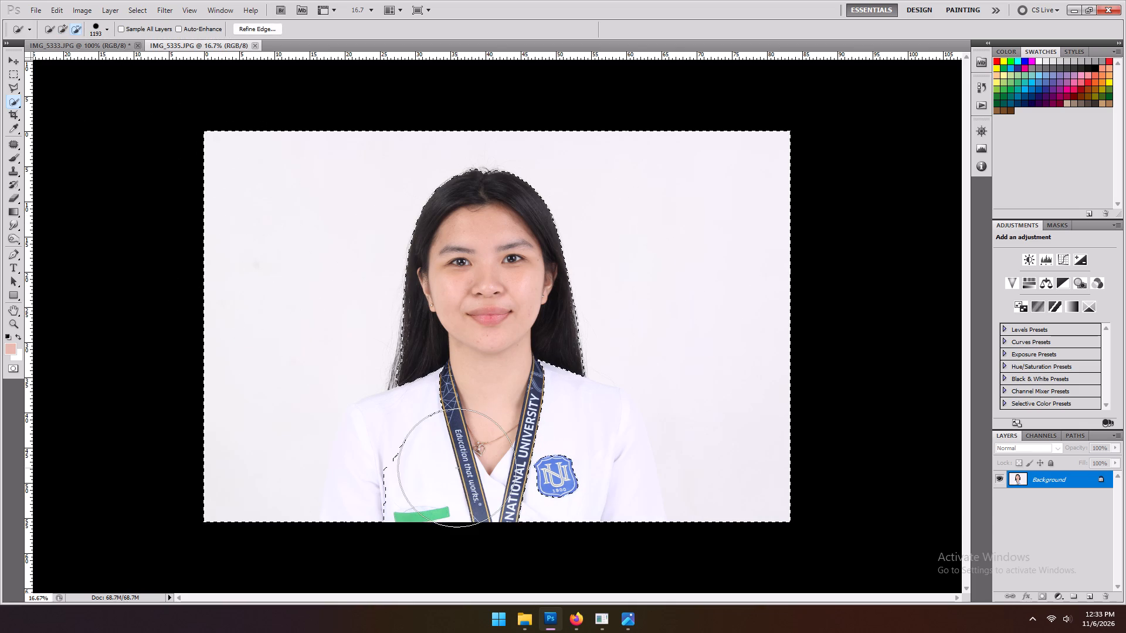
pyautogui.click(449, 440)
pyautogui.click(416, 484)
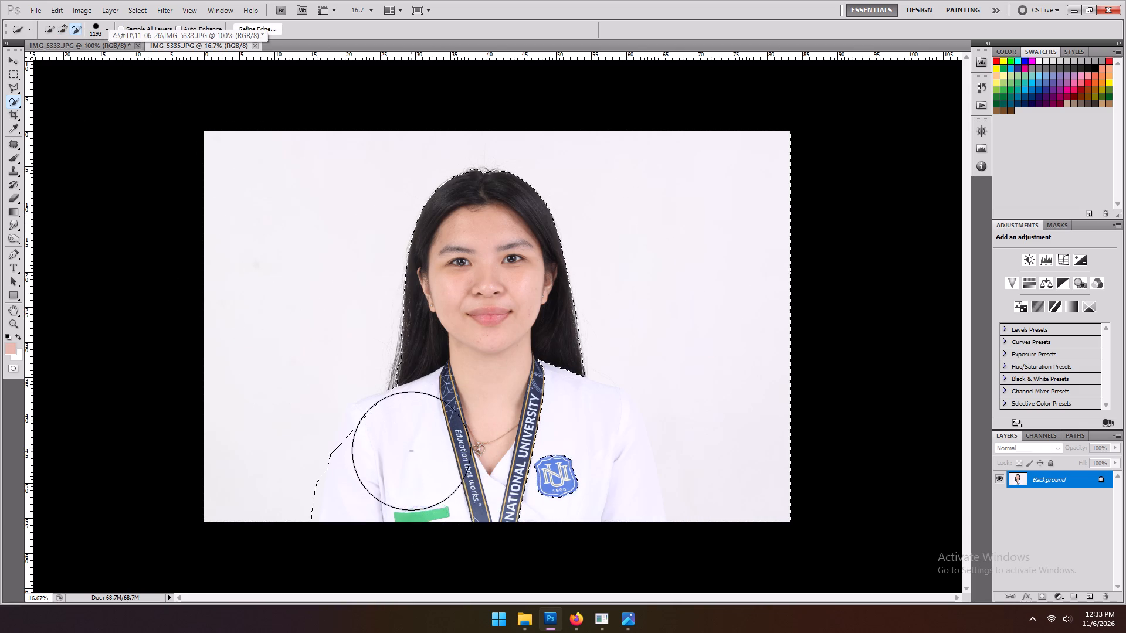
pyautogui.click(411, 451)
pyautogui.click(403, 448)
pyautogui.click(397, 447)
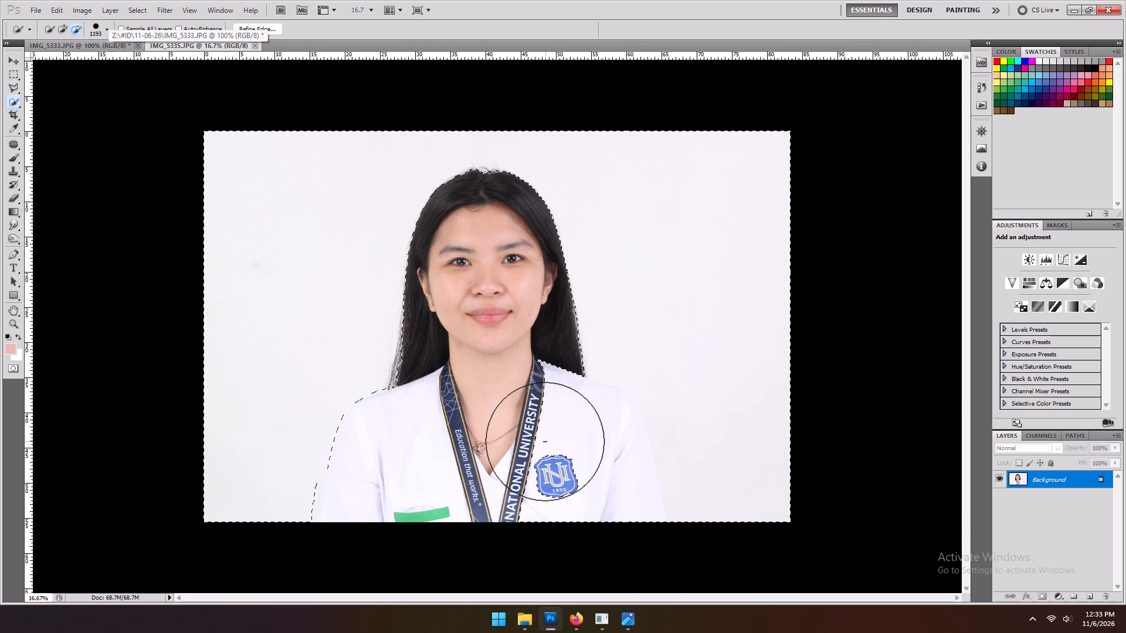
pyautogui.click(545, 441)
pyautogui.click(565, 439)
pyautogui.click(581, 475)
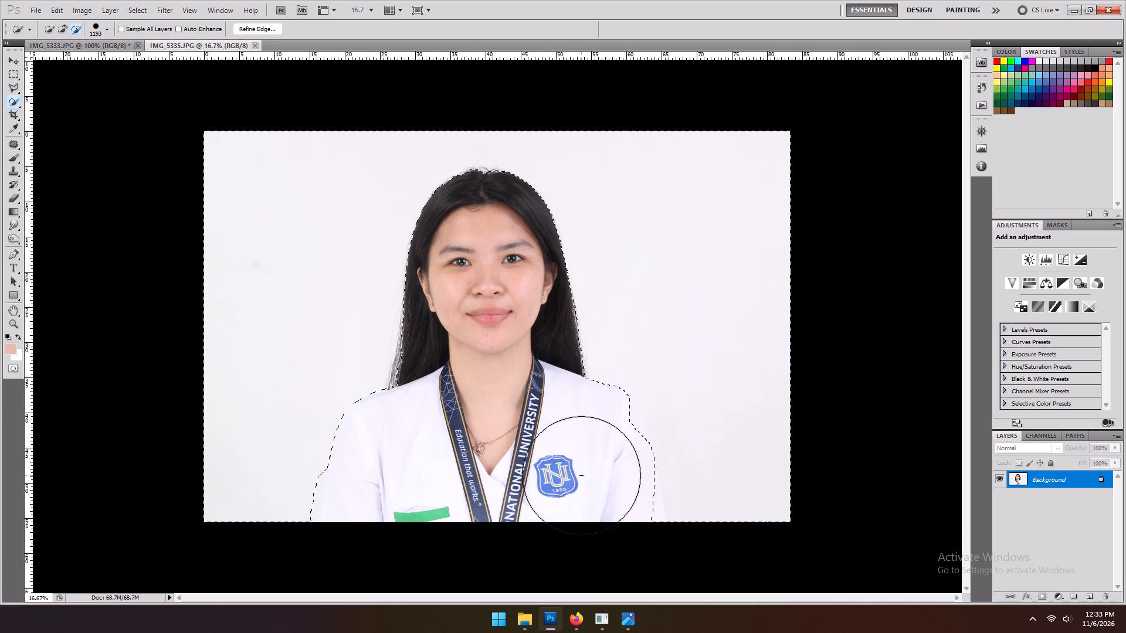
pyautogui.moveTo(605, 508); pyautogui.dragTo(568, 426)
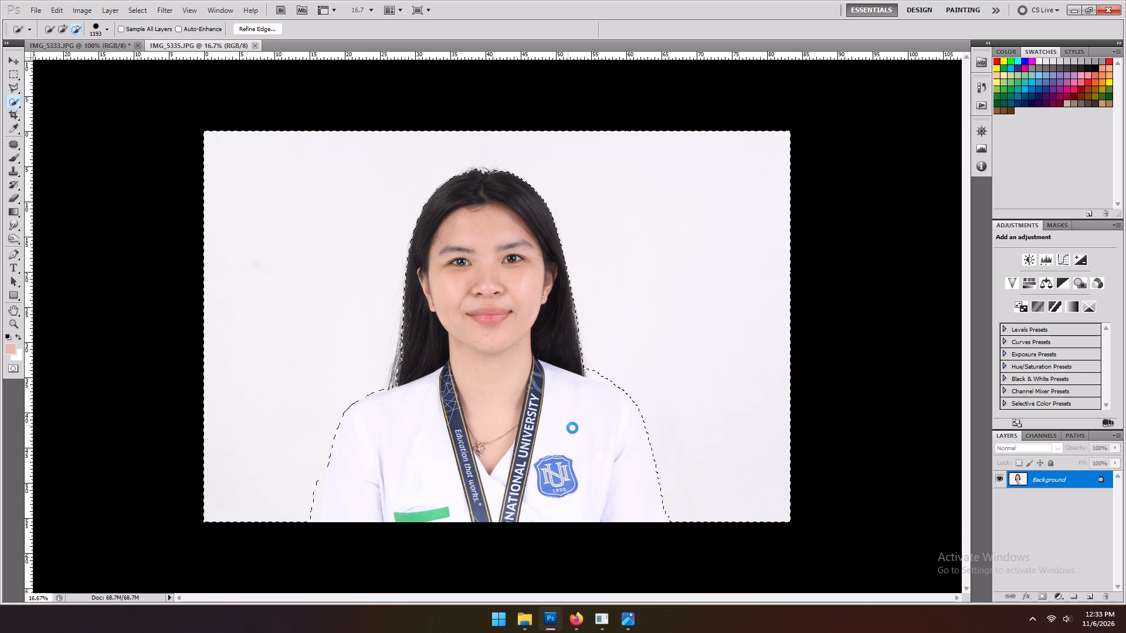
pyautogui.click(586, 458)
pyautogui.click(585, 441)
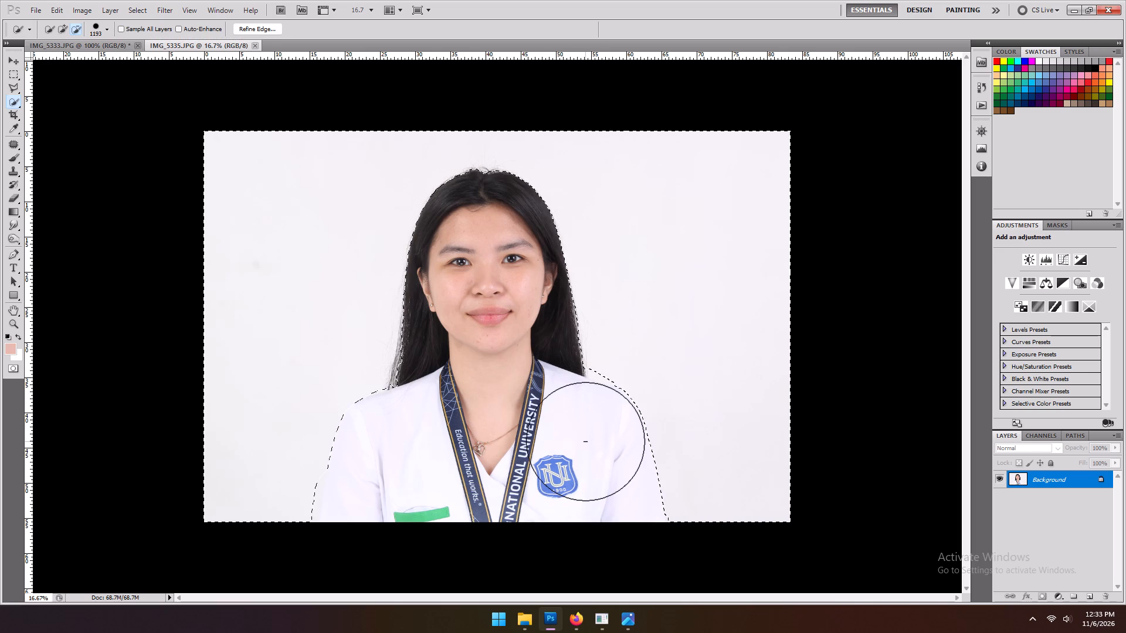
pyautogui.click(585, 441)
# Refine the background selection around the long hair by brushing its outer edges with the Refine Radius tool.
pyautogui.click(253, 31)
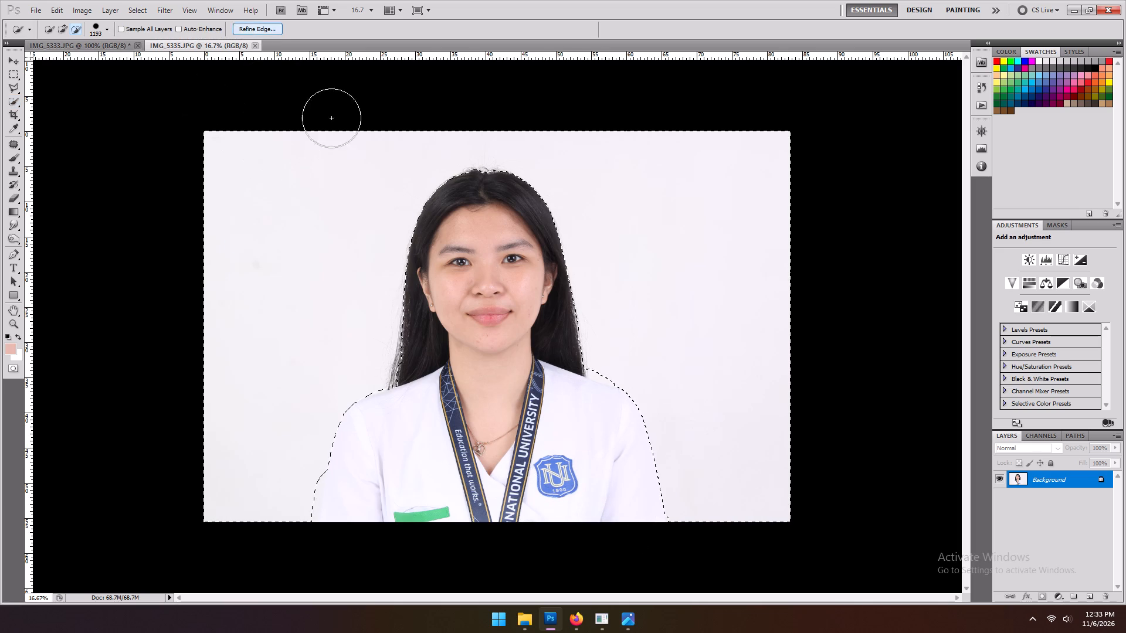
pyautogui.keyDown('alt'); pyautogui.moveTo(395, 329); pyautogui.dragTo(382, 326, button='right'); pyautogui.keyUp('alt')
pyautogui.moveTo(395, 346); pyautogui.dragTo(396, 336)
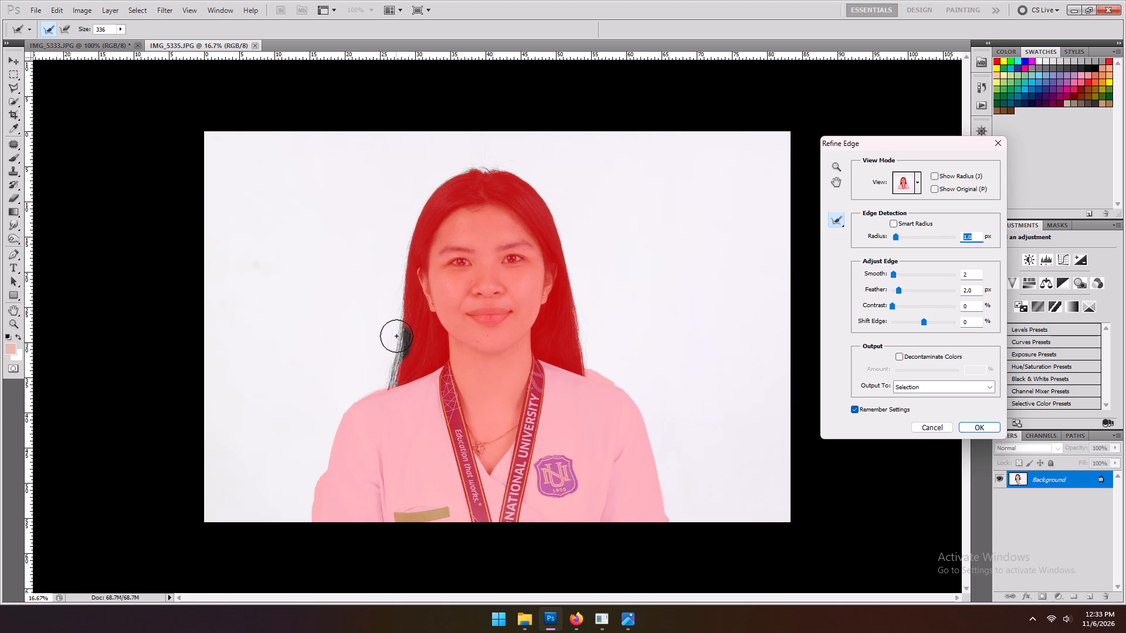
pyautogui.moveTo(396, 336); pyautogui.dragTo(587, 375)
pyautogui.press('Return')
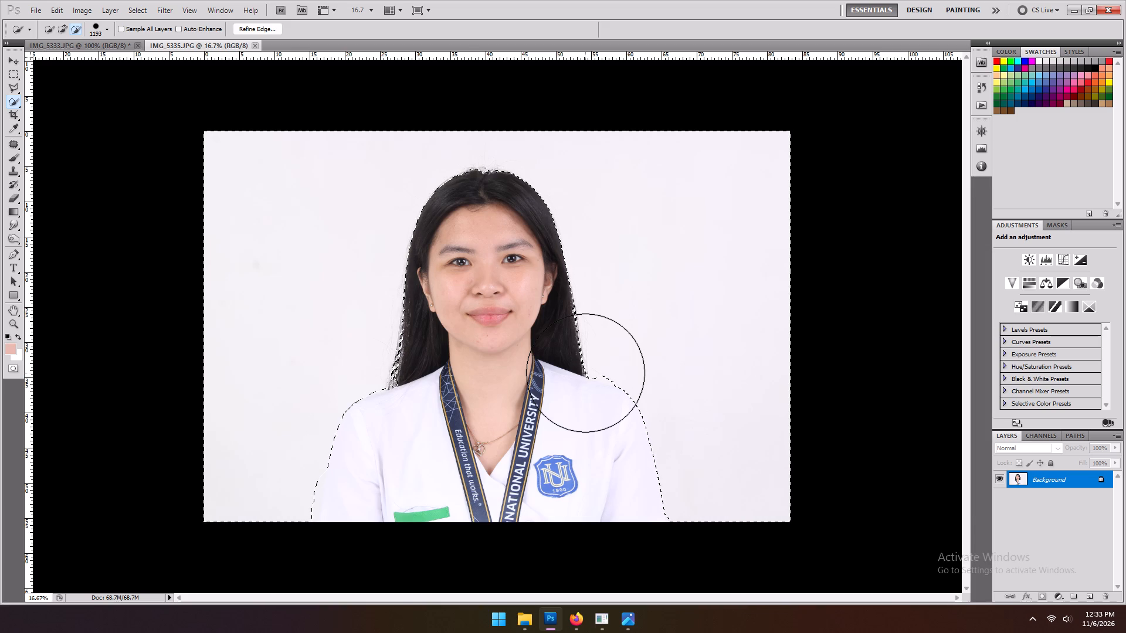
# Switch to File Explorer and look through the 11-06-26, OLD and 11-05-26 folders for existing ID files.
pyautogui.click(528, 615)
pyautogui.click(576, 571)
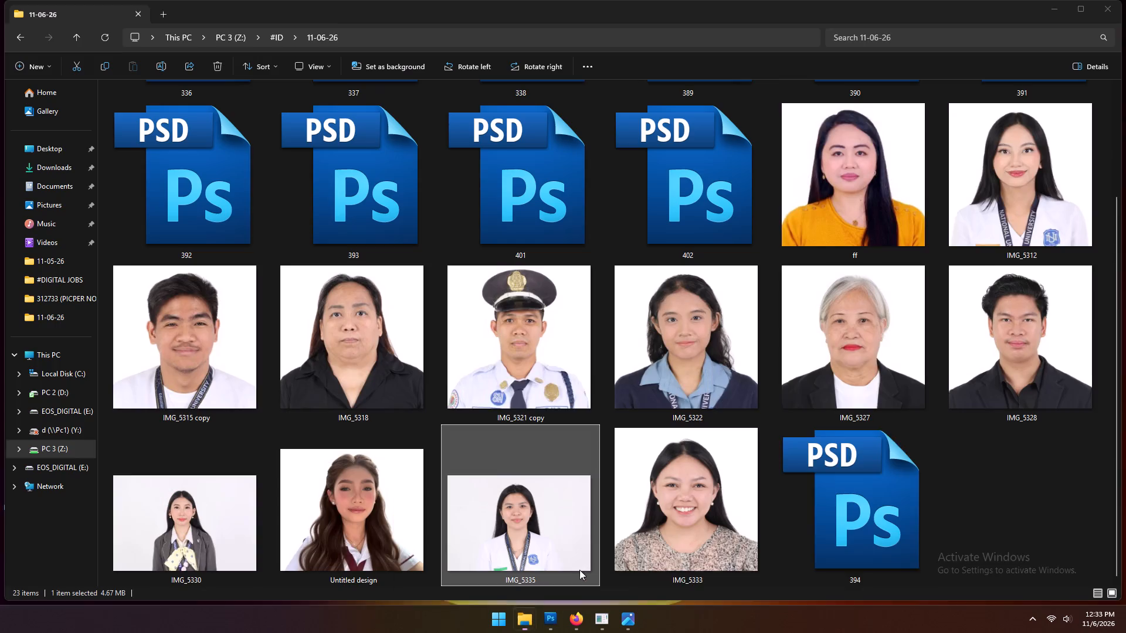
pyautogui.scroll(5, 664, 356)
pyautogui.scroll(4, 332, 260)
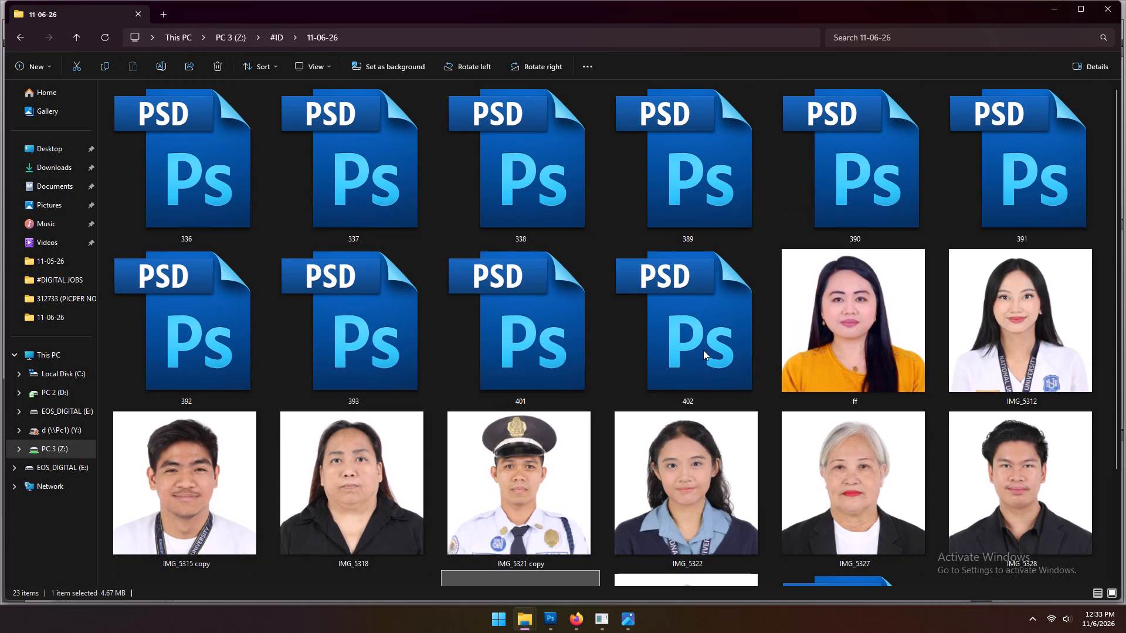
pyautogui.click(19, 29)
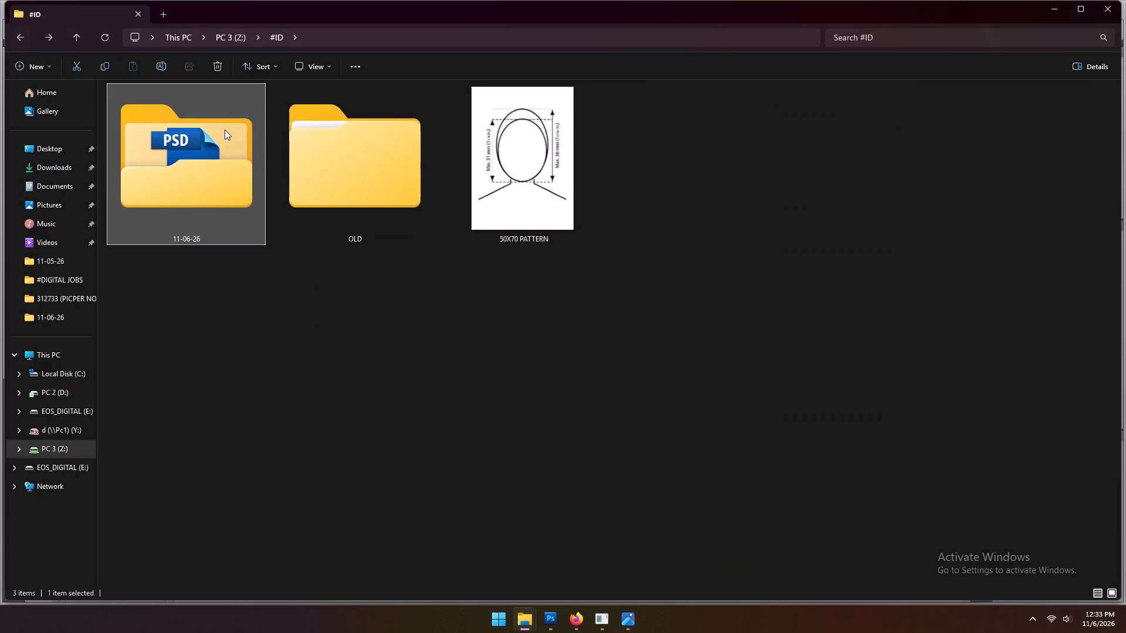
pyautogui.doubleClick(225, 130)
pyautogui.click(23, 36)
pyautogui.doubleClick(344, 137)
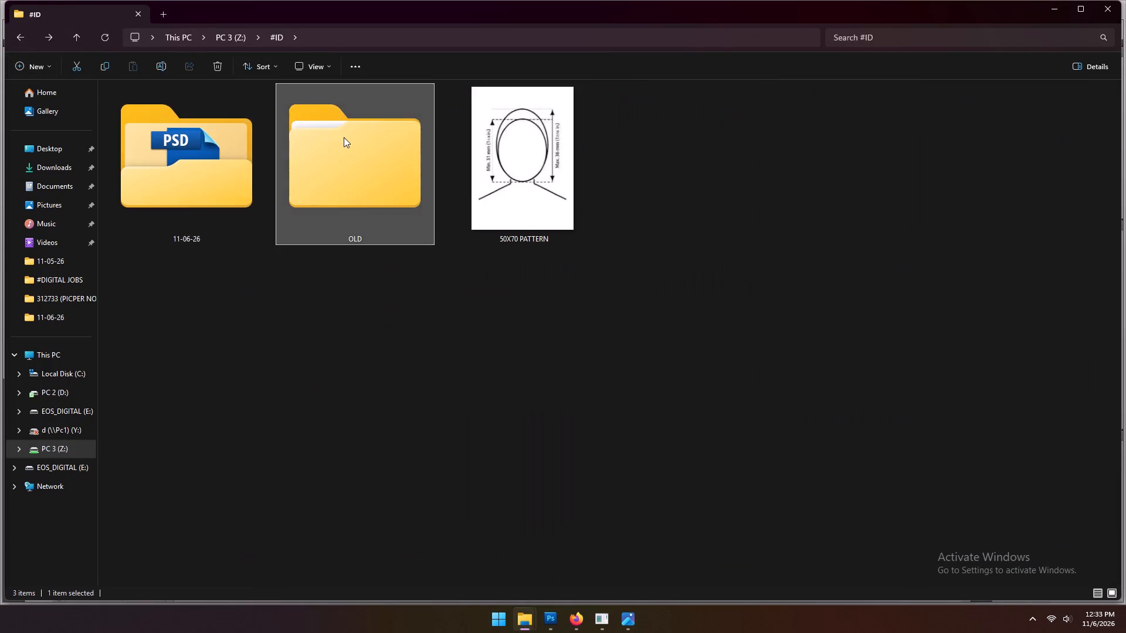
pyautogui.scroll(-5, 592, 332)
pyautogui.click(700, 510)
pyautogui.doubleClick(886, 376)
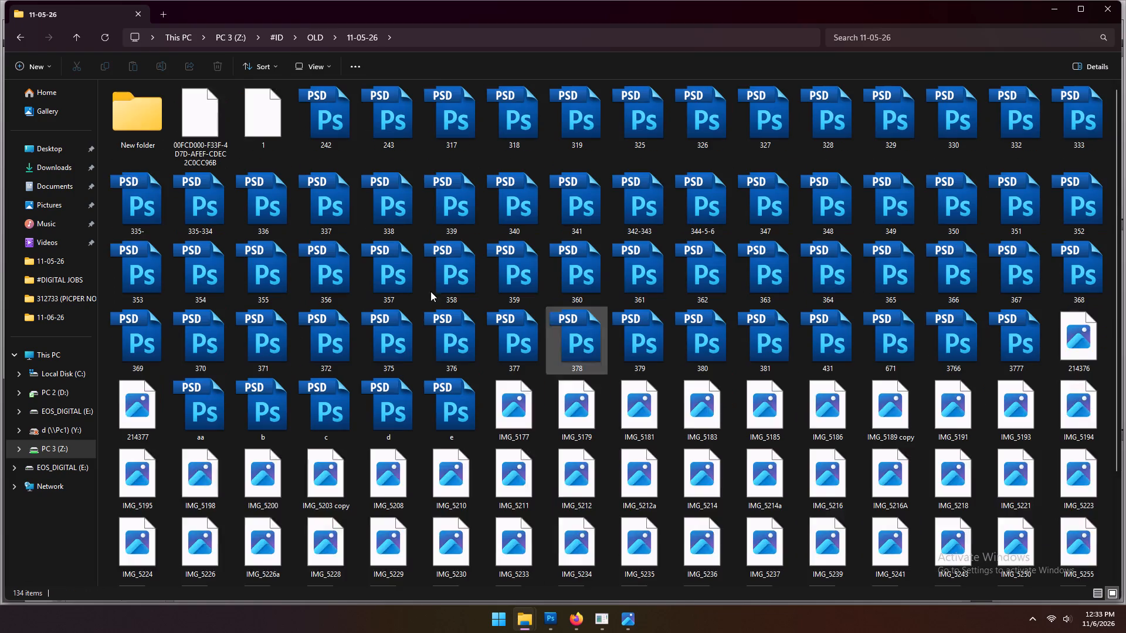
pyautogui.click(28, 36)
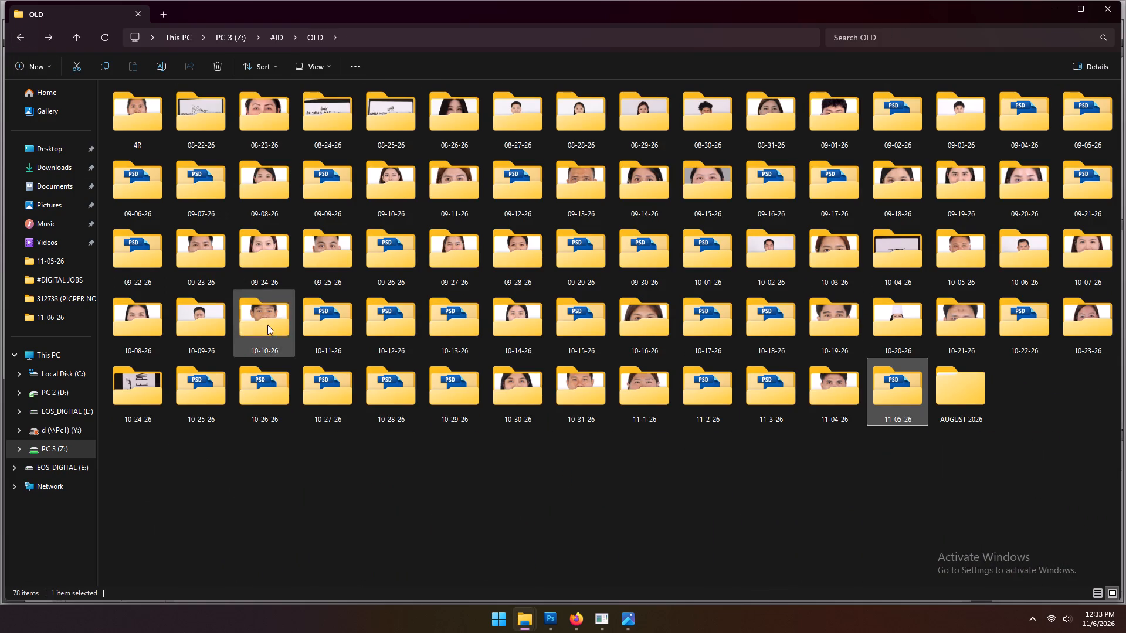
pyautogui.moveTo(433, 522); pyautogui.dragTo(430, 516)
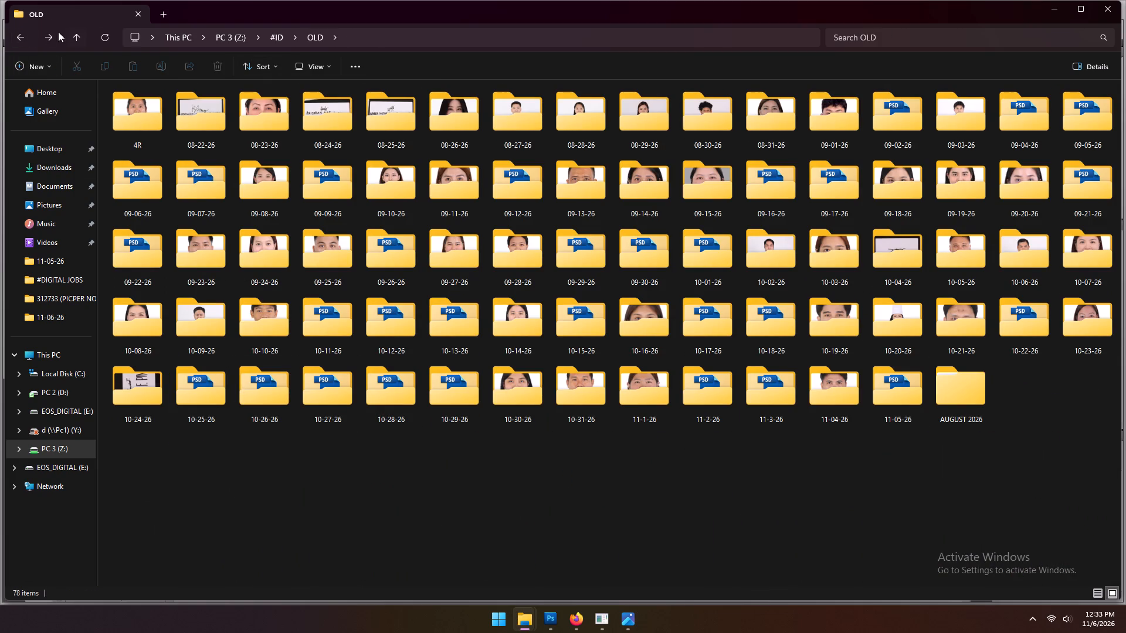
# Return to the 11-06-26 folder and bring the cropped IMG_5333 photo into Photoshop.
pyautogui.click(25, 38)
pyautogui.click(192, 156)
pyautogui.click(189, 156)
pyautogui.scroll(-2, 368, 363)
pyautogui.doubleClick(232, 229)
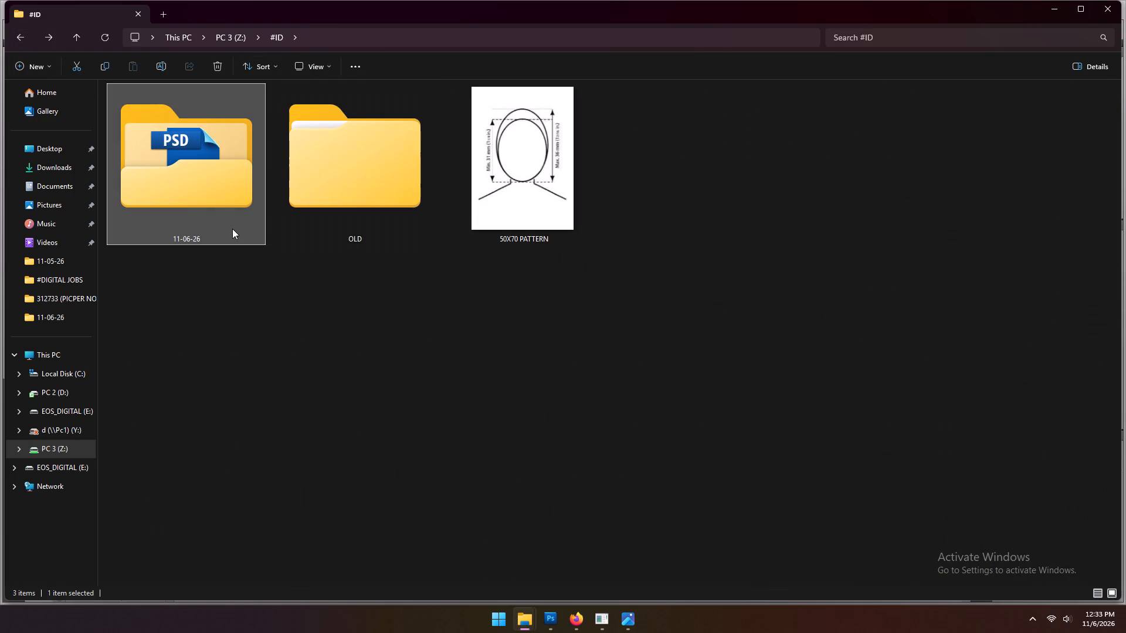
pyautogui.scroll(-5, 572, 432)
pyautogui.moveTo(527, 521); pyautogui.dragTo(568, 569)
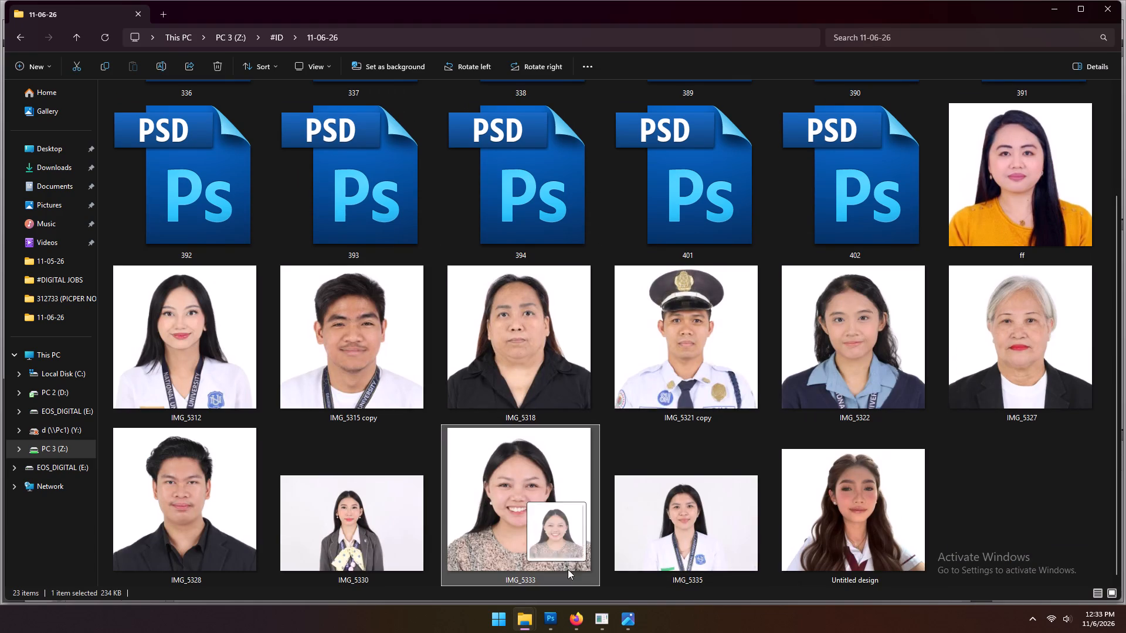
pyautogui.moveTo(568, 569); pyautogui.dragTo(527, 50)
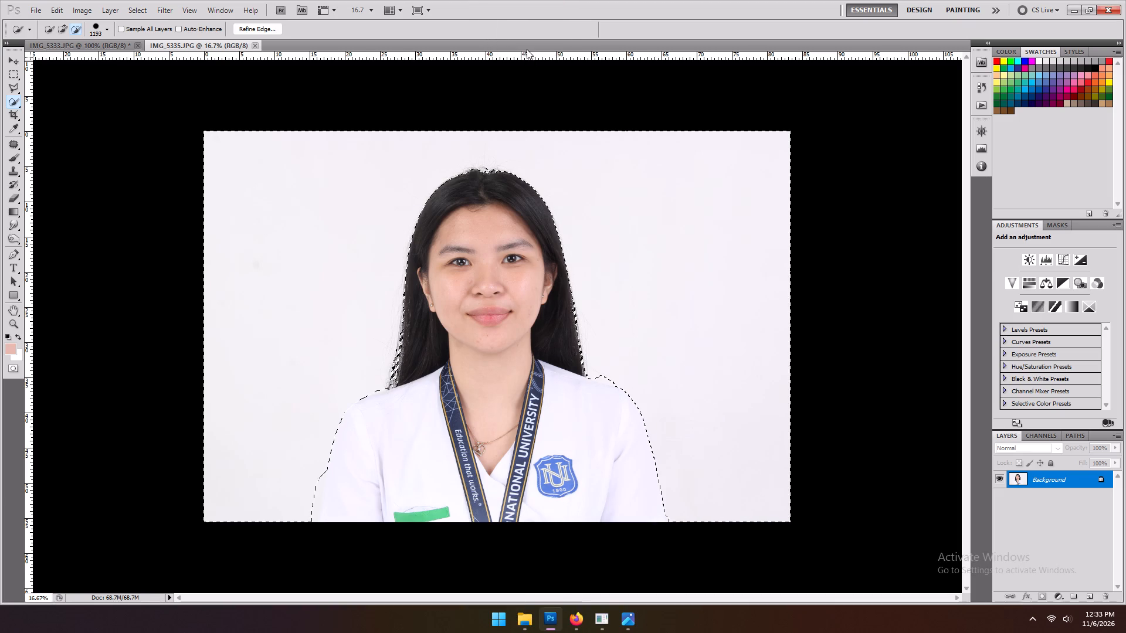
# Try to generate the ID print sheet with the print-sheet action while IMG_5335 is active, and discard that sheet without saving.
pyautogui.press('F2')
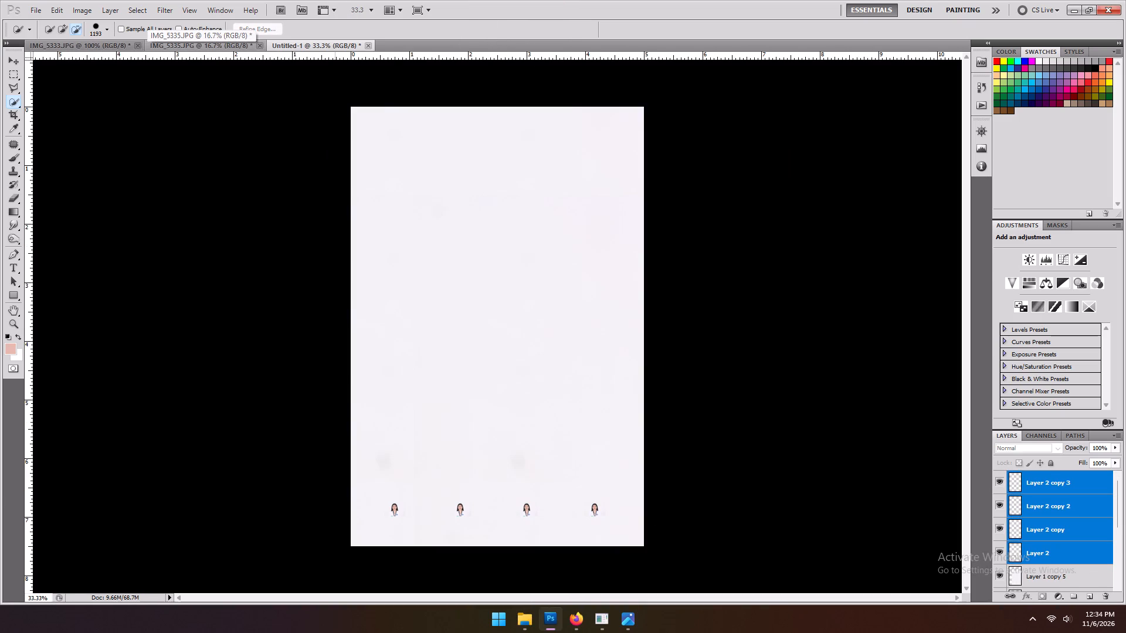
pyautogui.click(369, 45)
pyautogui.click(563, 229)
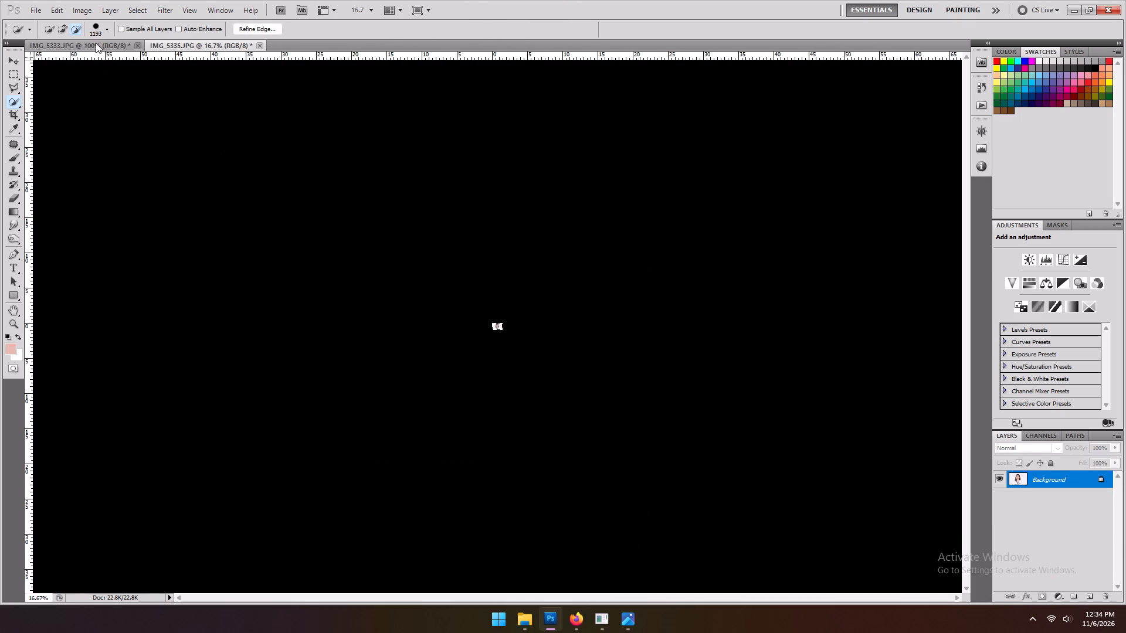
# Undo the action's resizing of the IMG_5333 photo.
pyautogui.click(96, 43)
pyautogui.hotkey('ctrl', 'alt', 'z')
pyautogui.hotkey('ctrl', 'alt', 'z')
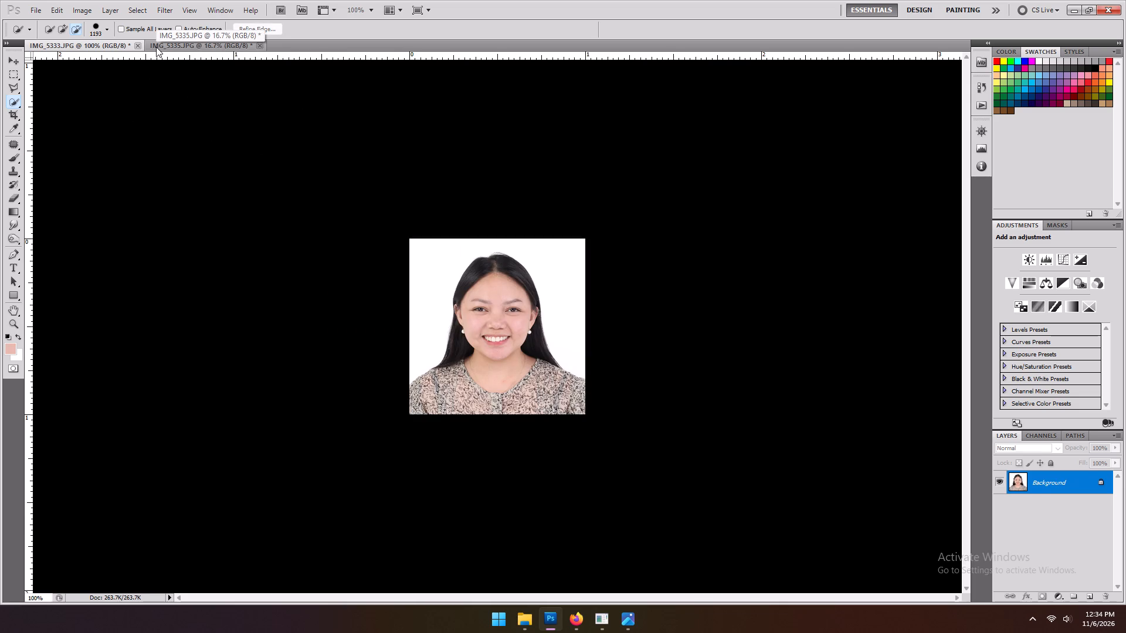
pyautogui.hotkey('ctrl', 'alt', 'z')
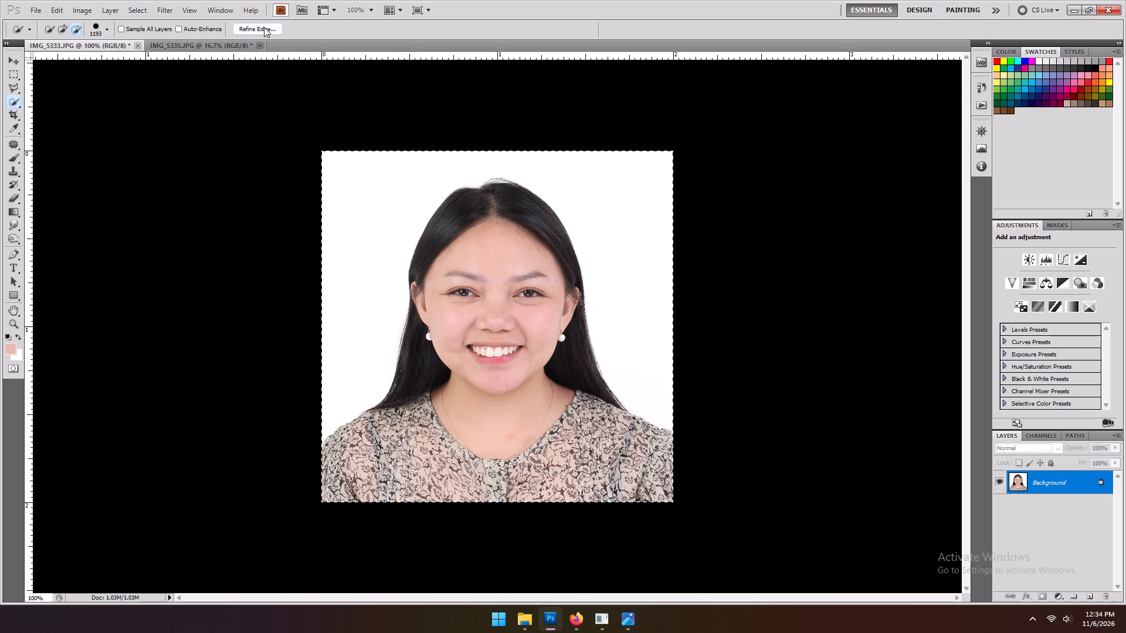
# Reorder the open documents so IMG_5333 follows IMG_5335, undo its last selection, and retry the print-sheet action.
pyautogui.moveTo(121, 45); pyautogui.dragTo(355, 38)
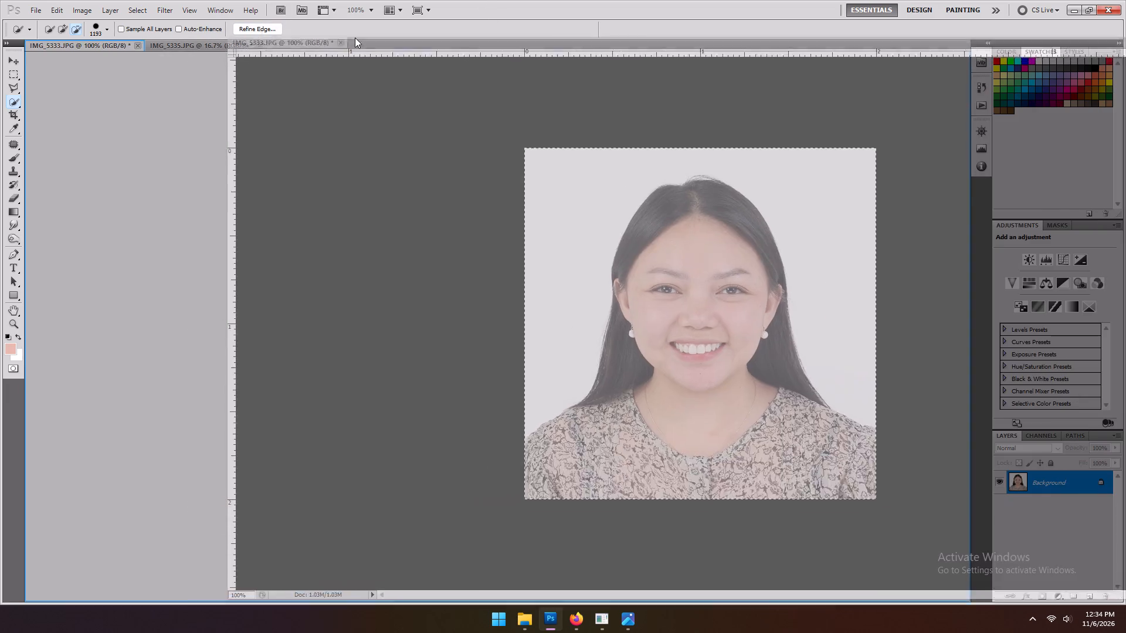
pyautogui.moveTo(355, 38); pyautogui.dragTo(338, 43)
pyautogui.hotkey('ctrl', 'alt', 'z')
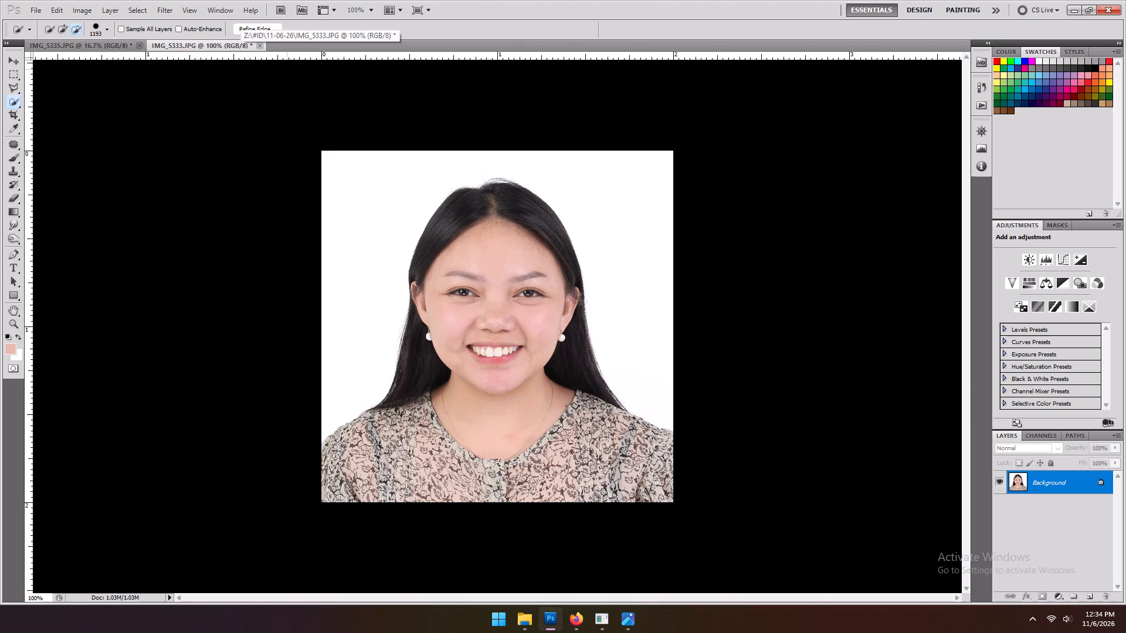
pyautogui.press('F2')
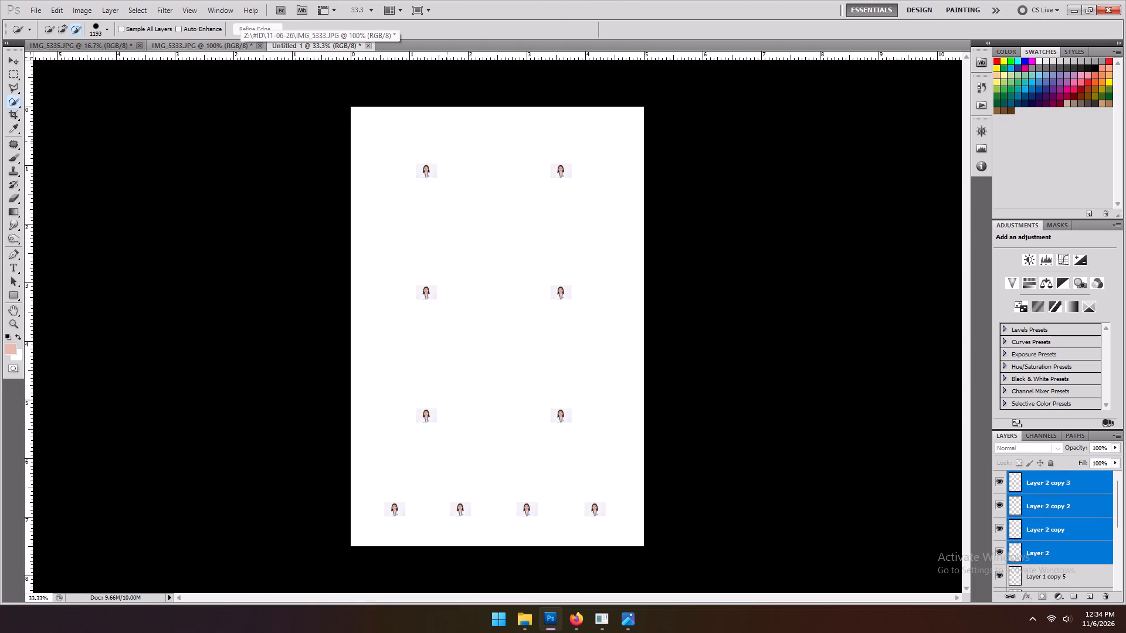
# Close IMG_5333, IMG_5335 and the incorrect print sheet without saving any changes.
pyautogui.click(259, 45)
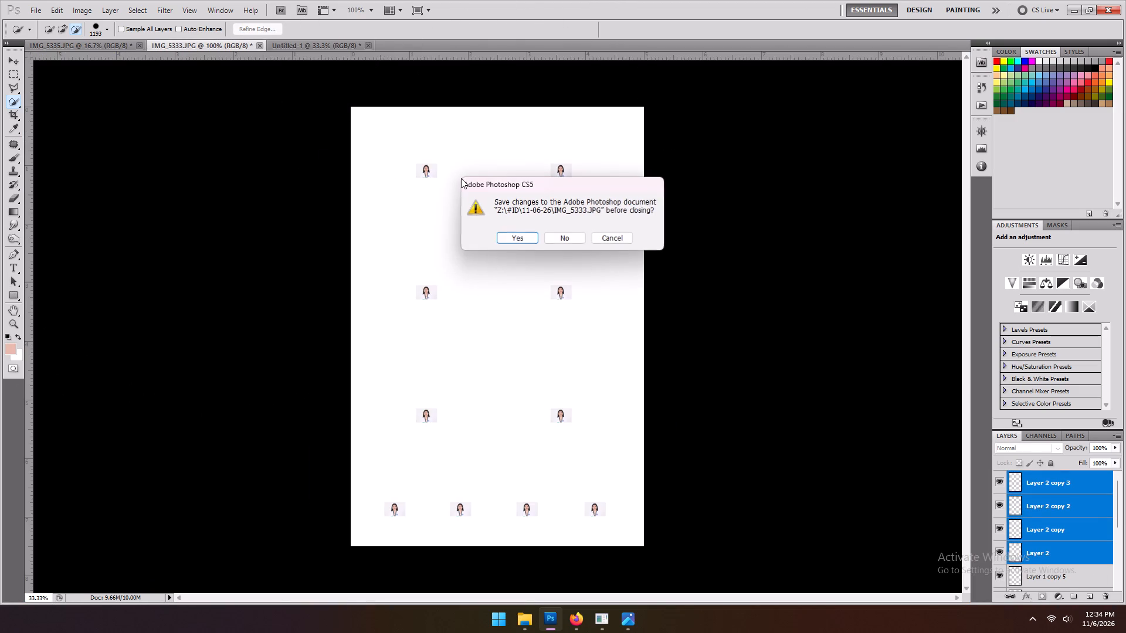
pyautogui.click(560, 241)
pyautogui.click(140, 46)
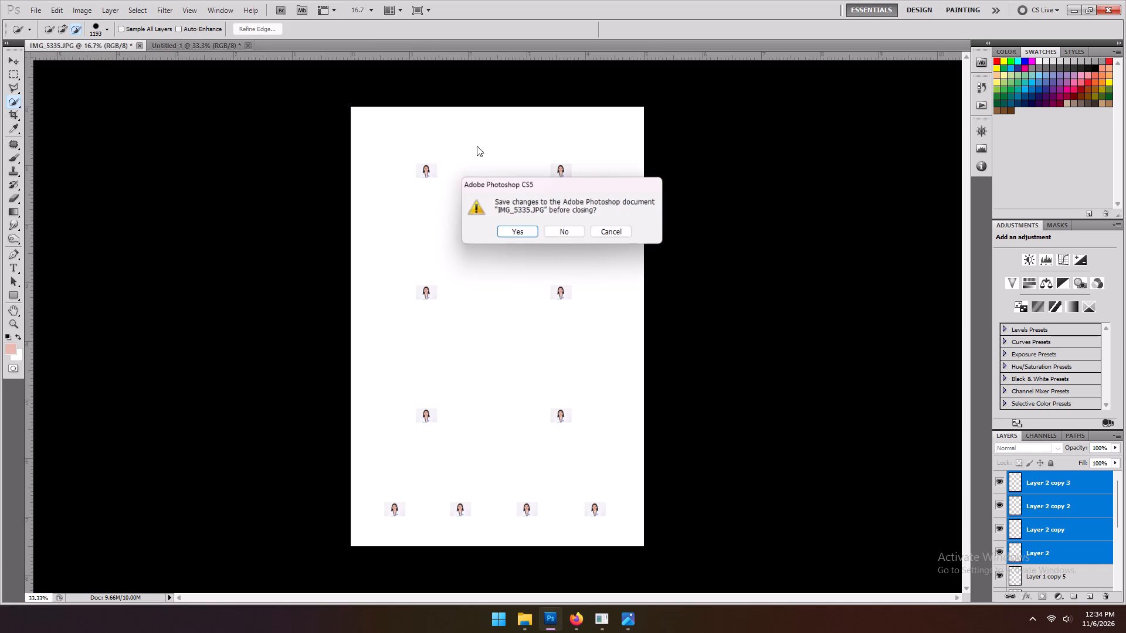
pyautogui.click(554, 229)
pyautogui.hotkey('ctrl', 'alt', 'shift', 'z')
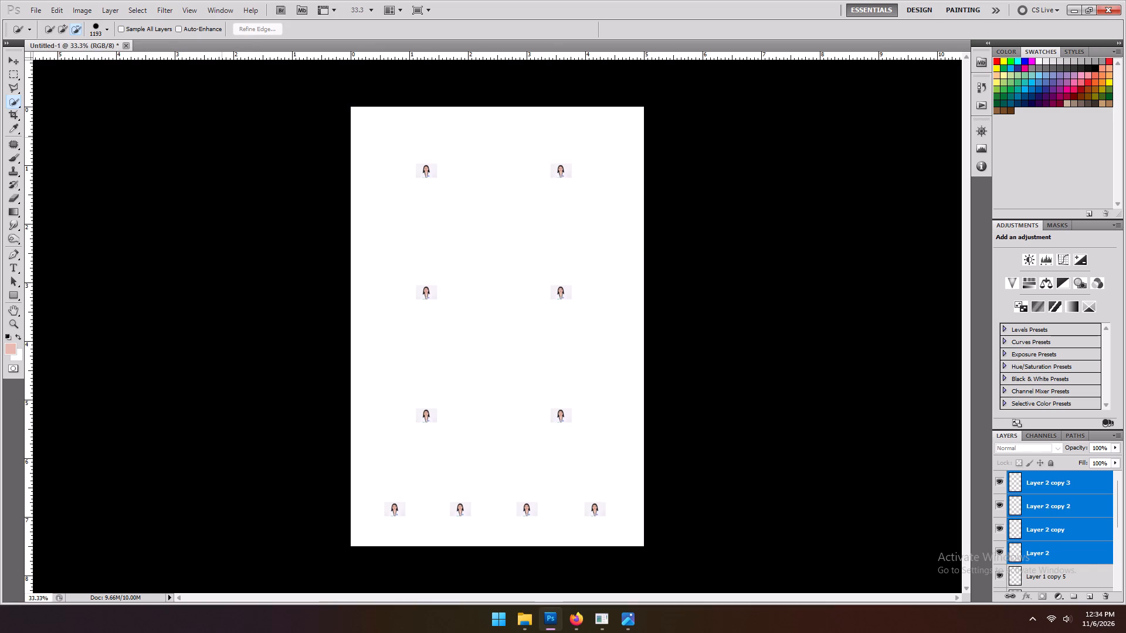
pyautogui.hotkey('ctrl', 'alt', 'z')
pyautogui.click(165, 43)
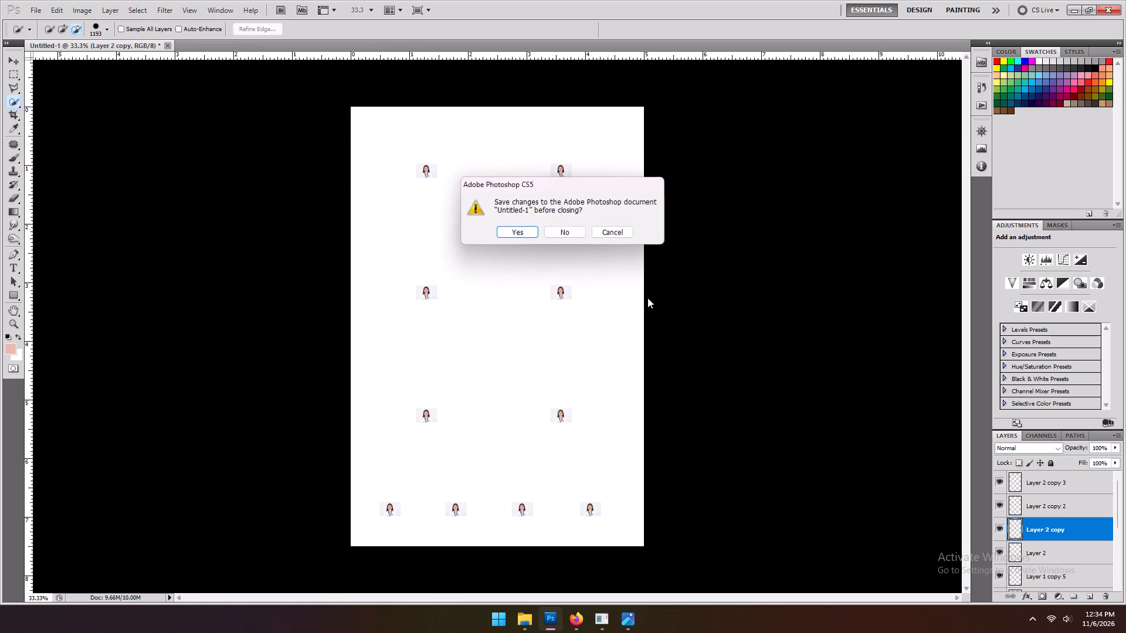
pyautogui.click(567, 228)
# Bring the cropped IMG_5333 from the 11-06-26 folder into Photoshop and generate its print sheet of six large and four small portraits.
pyautogui.click(520, 613)
pyautogui.click(593, 549)
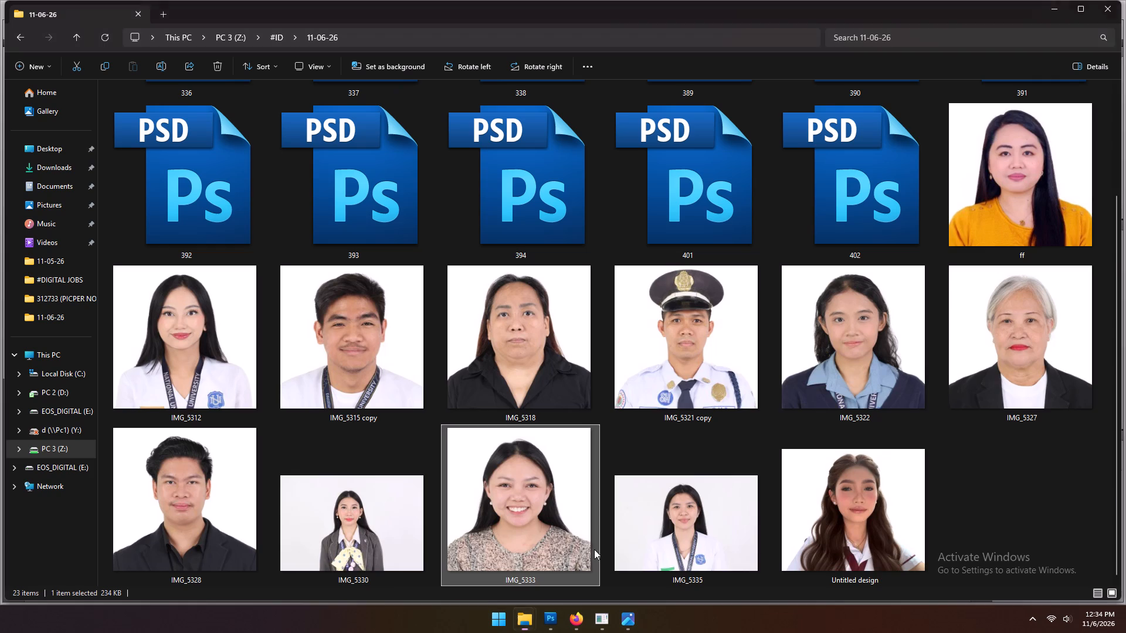
pyautogui.moveTo(534, 518); pyautogui.dragTo(456, 340)
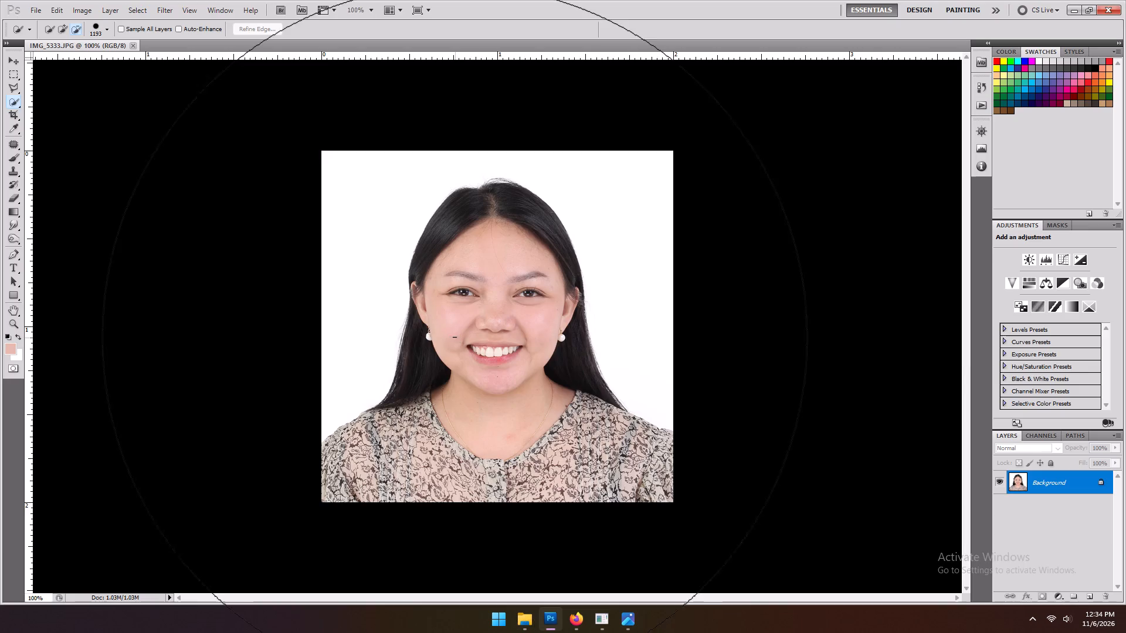
pyautogui.press('F2')
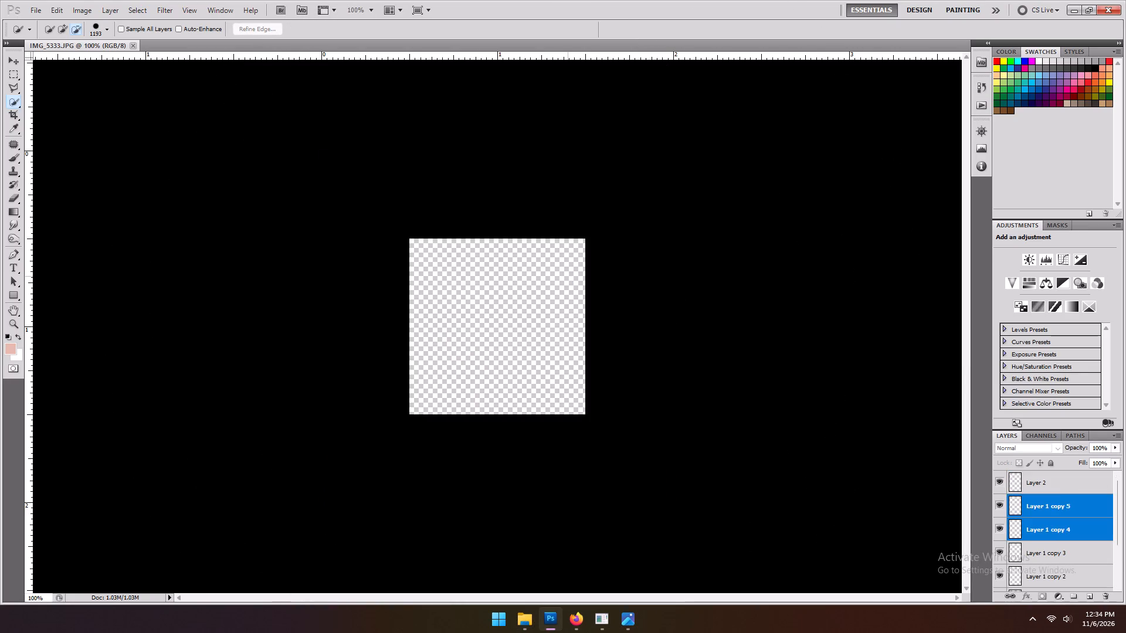
# Save the print sheet in Photoshop format as 394 in the 11-06-26 folder, addressing the existing 394 file.
pyautogui.hotkey('ctrl', 'shift', 's')
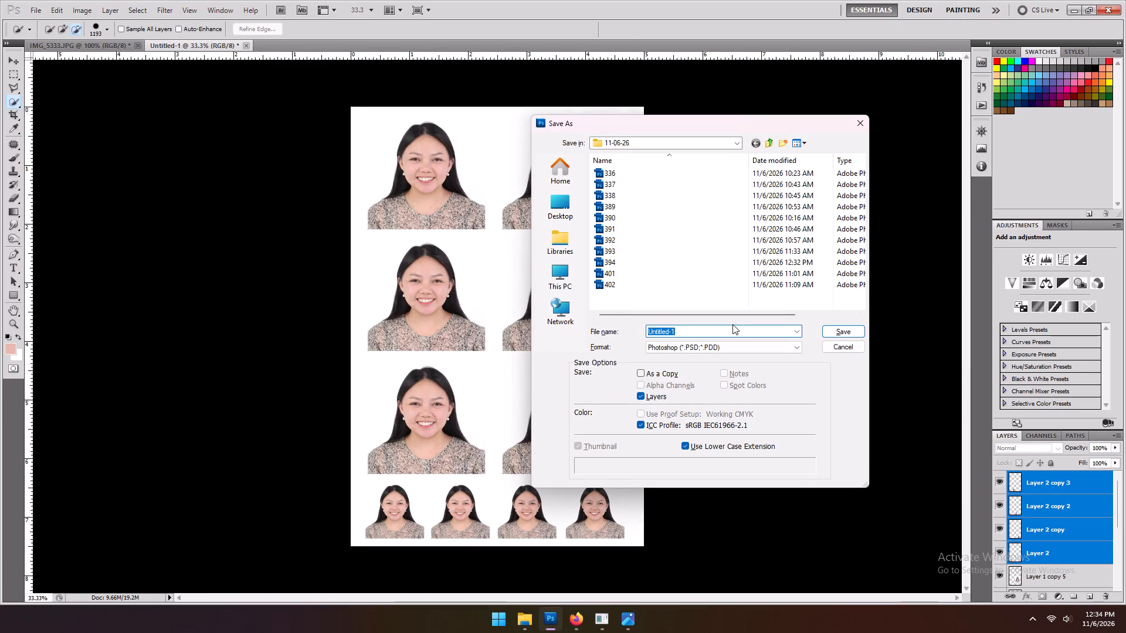
pyautogui.write('394')
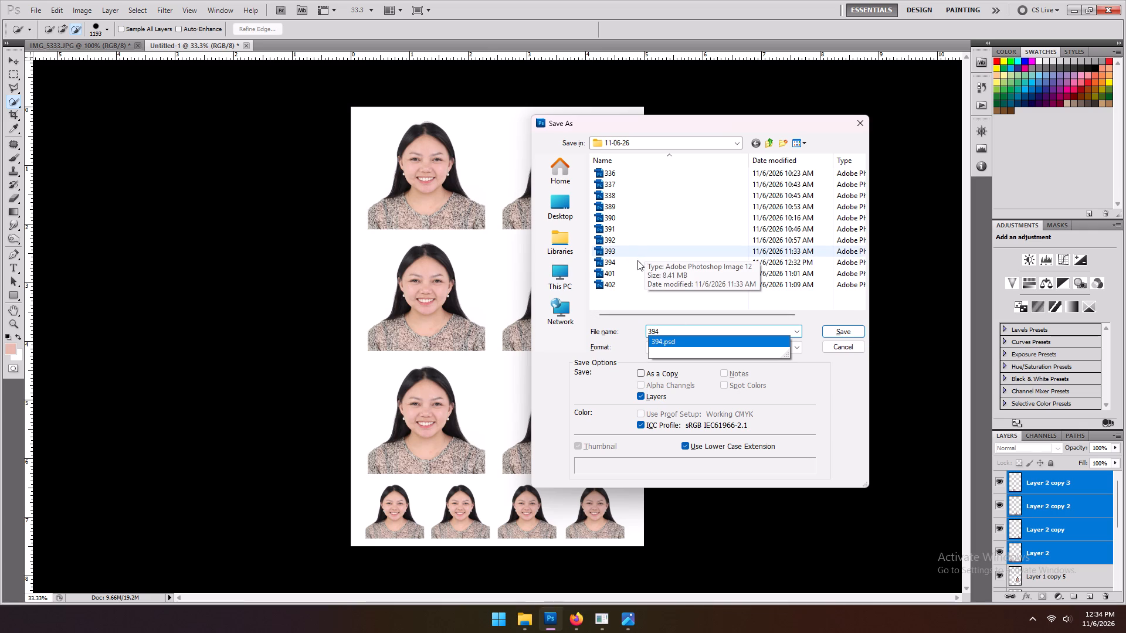
pyautogui.click(636, 300)
pyautogui.rightClick(618, 263)
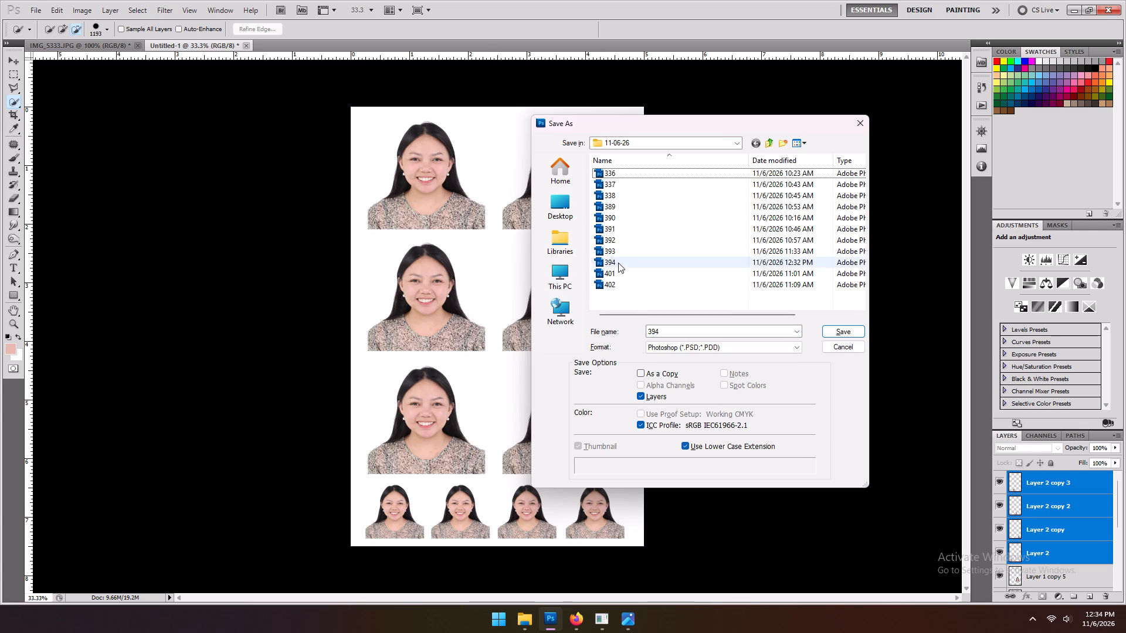
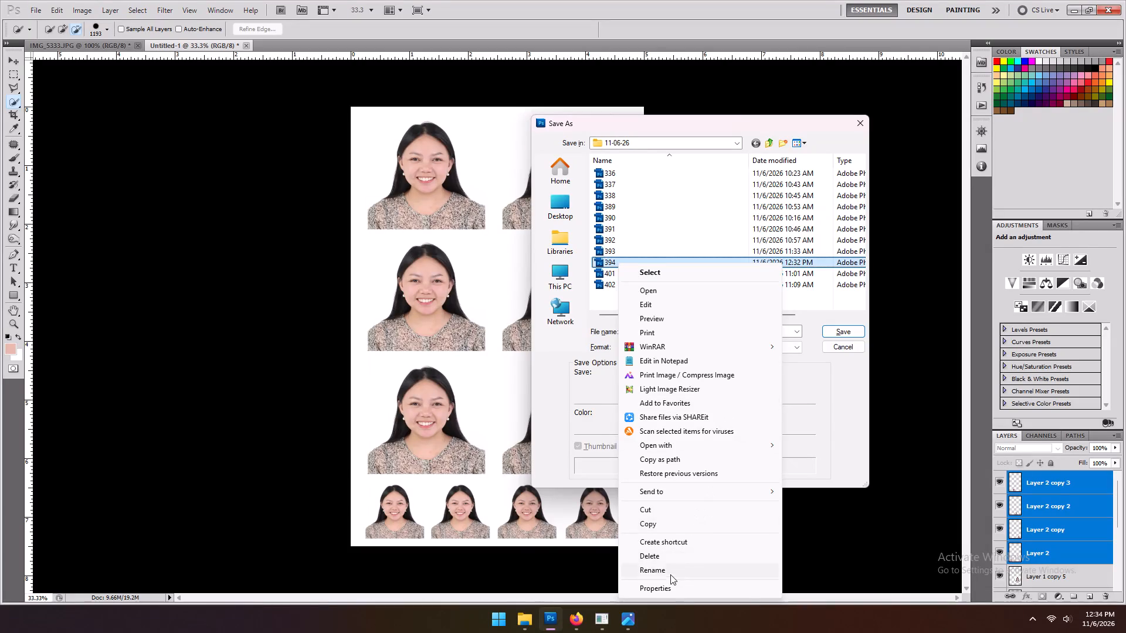
# Rename the existing 394 file in the 11-06-26 folder as 334.
pyautogui.click(669, 574)
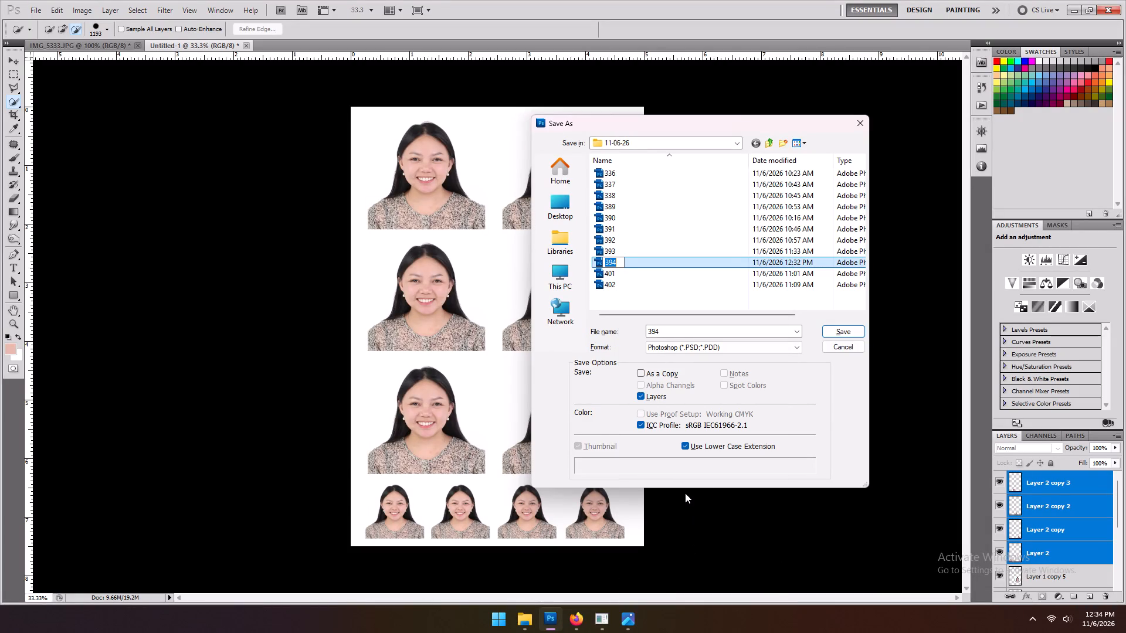
pyautogui.write('33')
pyautogui.press('4')
pyautogui.press('Delete')
pyautogui.press('Return')
# Save the print sheet as 394 in Photoshop format in the 11-06-26 folder, keeping Maximize Compatibility enabled.
pyautogui.press('Return')
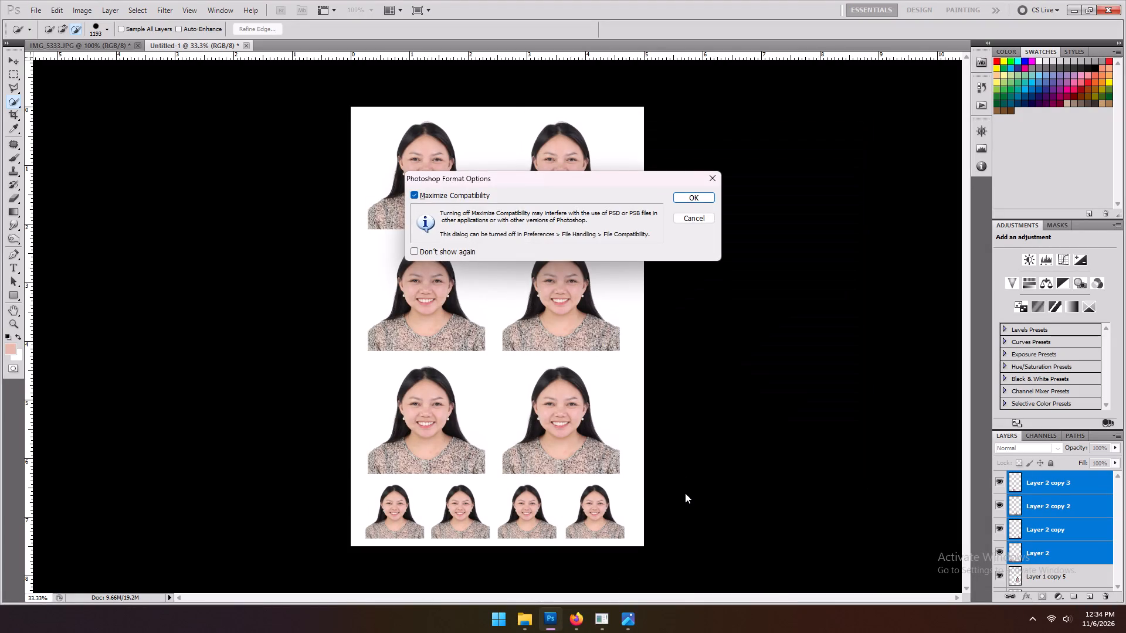
pyautogui.press('Return')
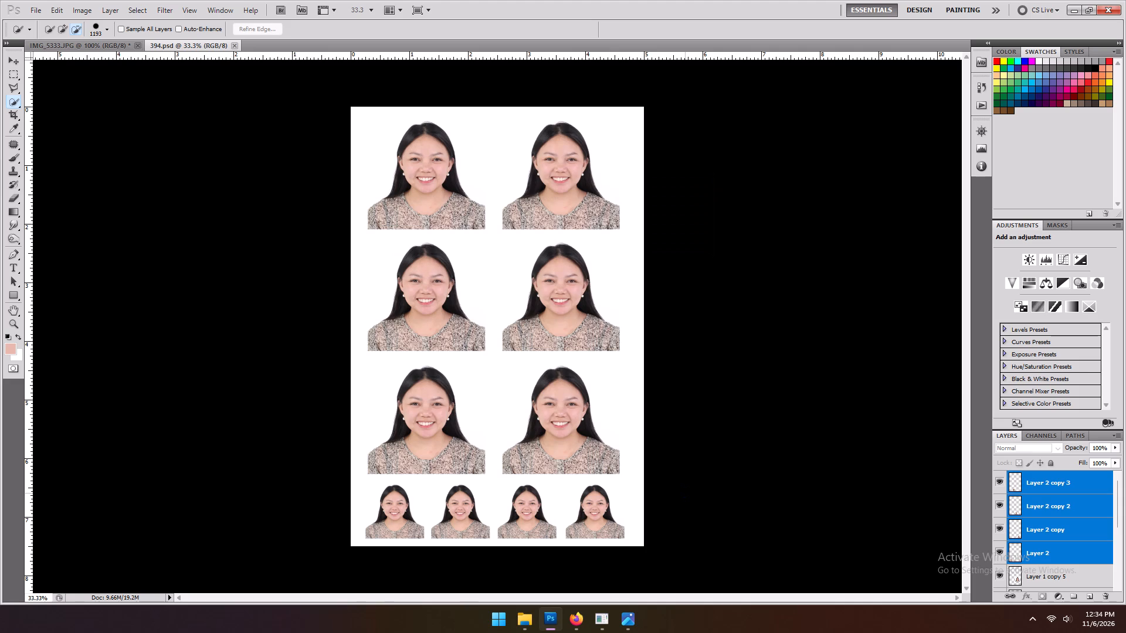
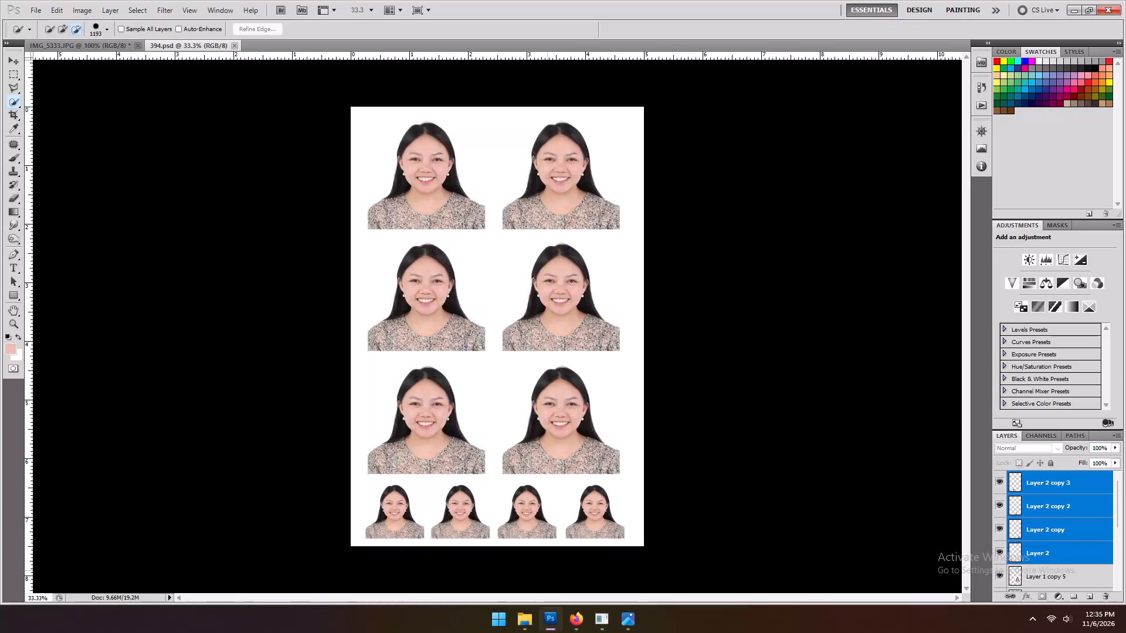
# Open the IMG_5335 image from the 11-06-26 folder in Photoshop.
pyautogui.click(525, 611)
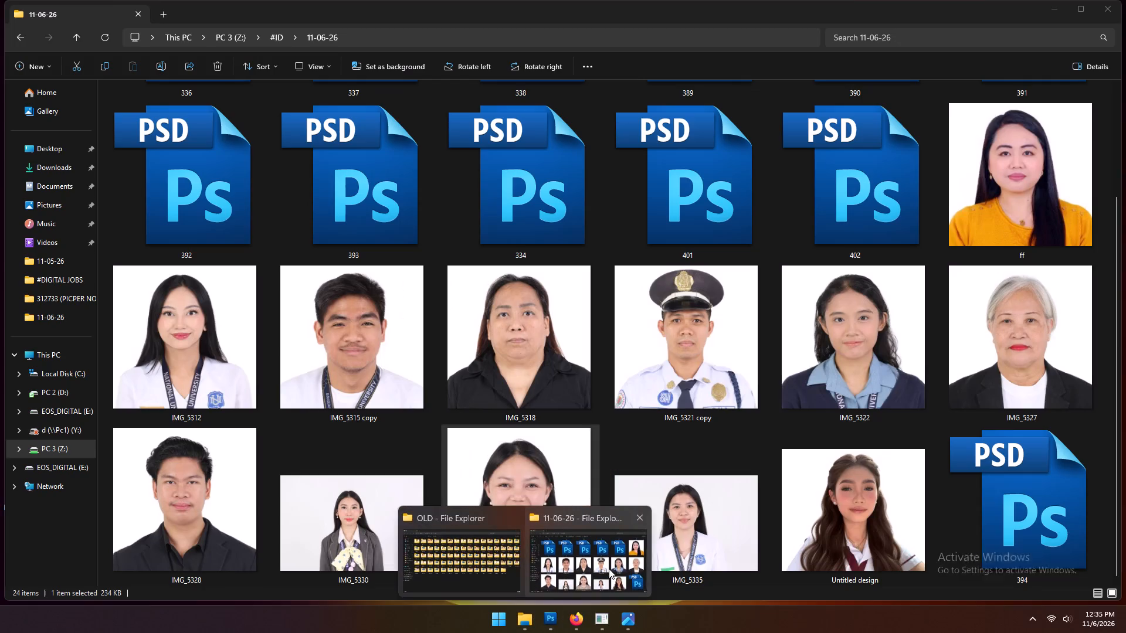
pyautogui.click(606, 568)
pyautogui.moveTo(700, 539); pyautogui.dragTo(552, 616)
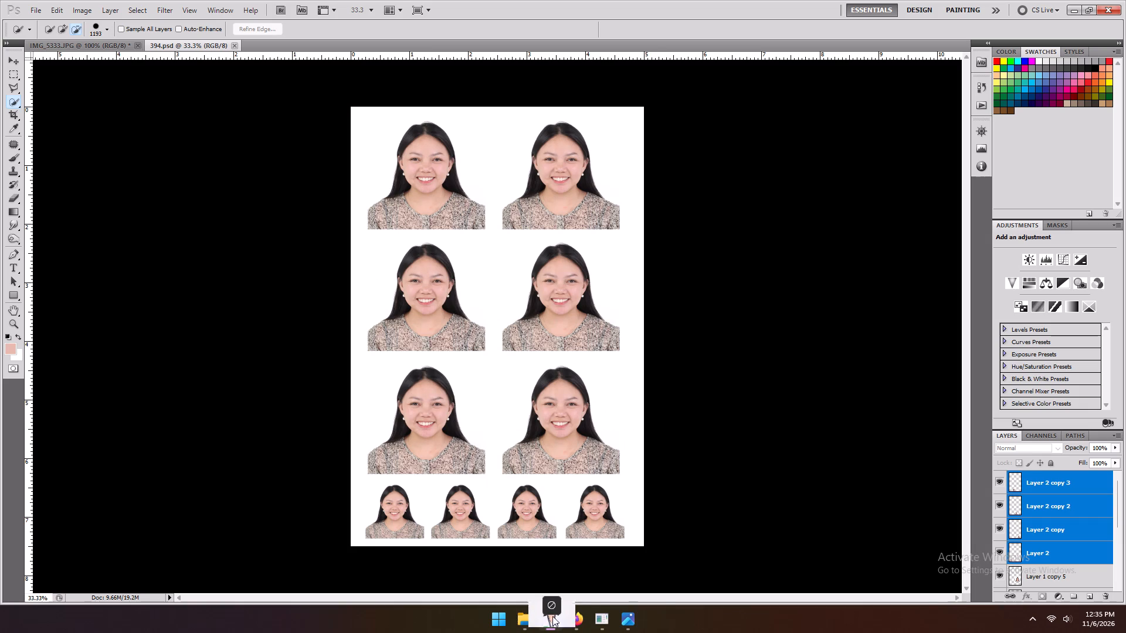
pyautogui.moveTo(552, 616); pyautogui.dragTo(612, 45)
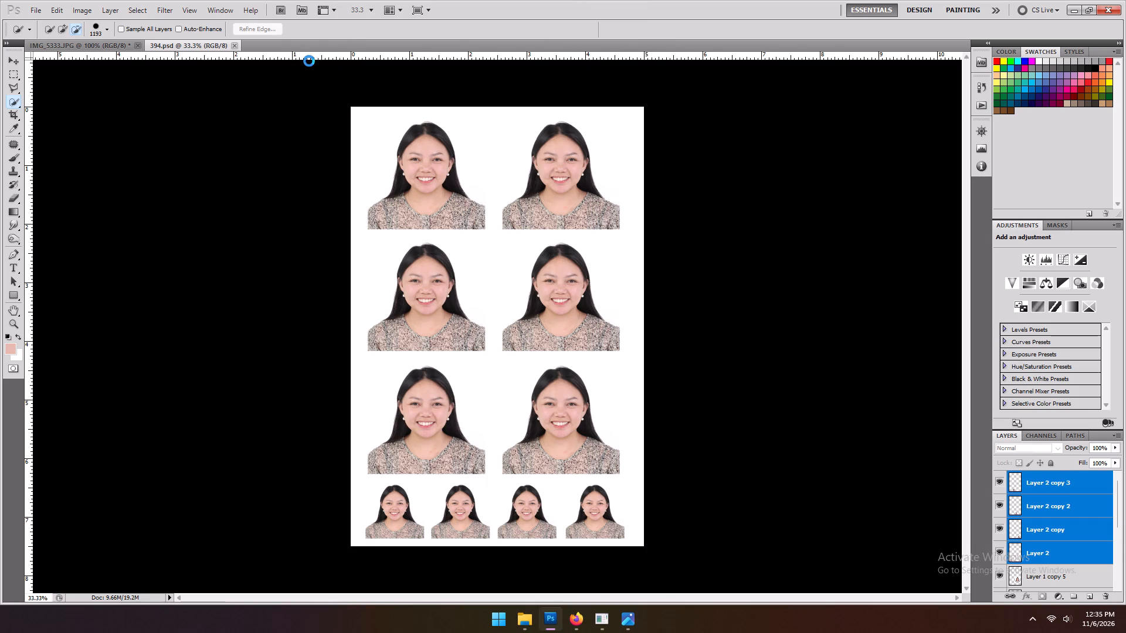
# Close the 394.psd print sheet and the IMG_5333.JPG document, leaving only IMG_5335 open.
pyautogui.click(233, 45)
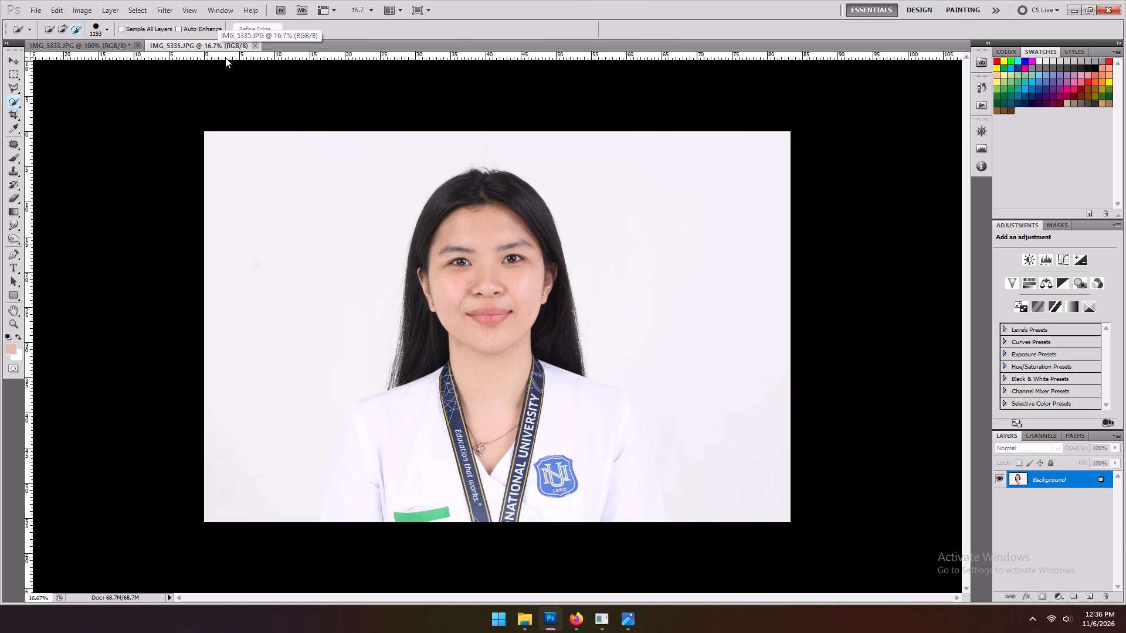
pyautogui.click(140, 45)
pyautogui.click(554, 232)
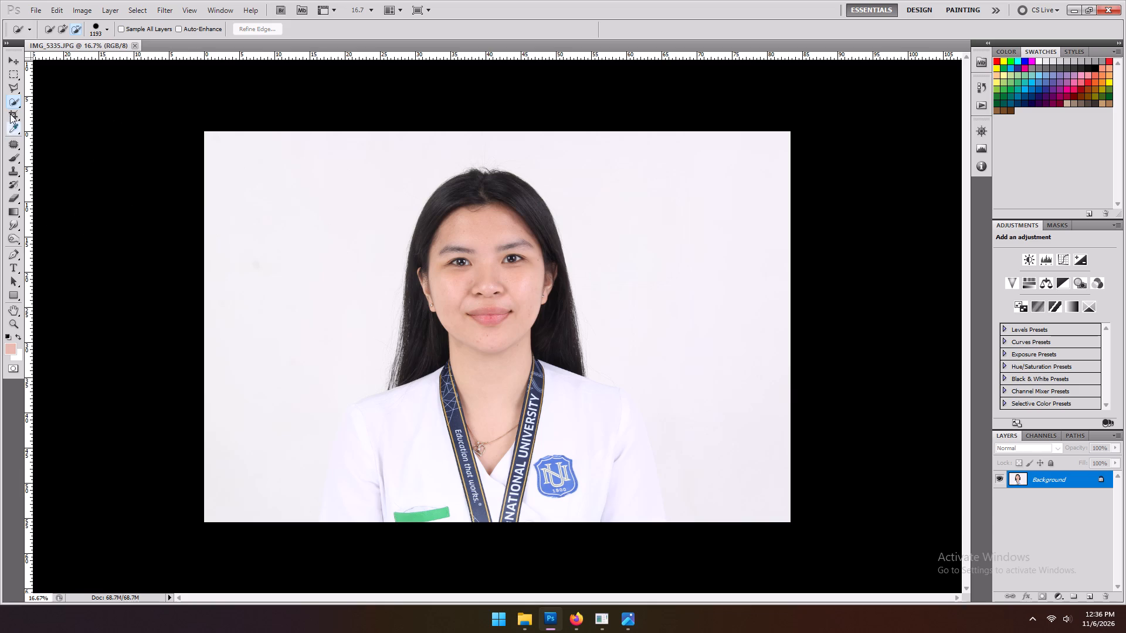
# Select the backdrop on both sides of the woman in IMG_5335 with the Quick Selection tool.
pyautogui.moveTo(303, 243); pyautogui.dragTo(182, 397)
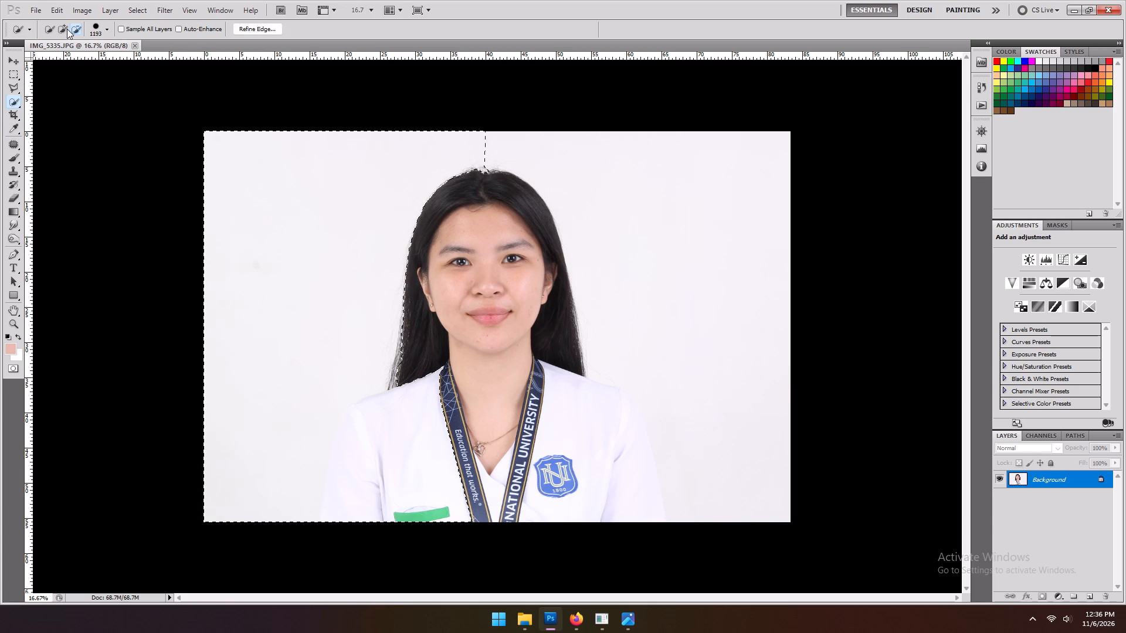
pyautogui.click(66, 28)
pyautogui.moveTo(686, 152); pyautogui.dragTo(764, 379)
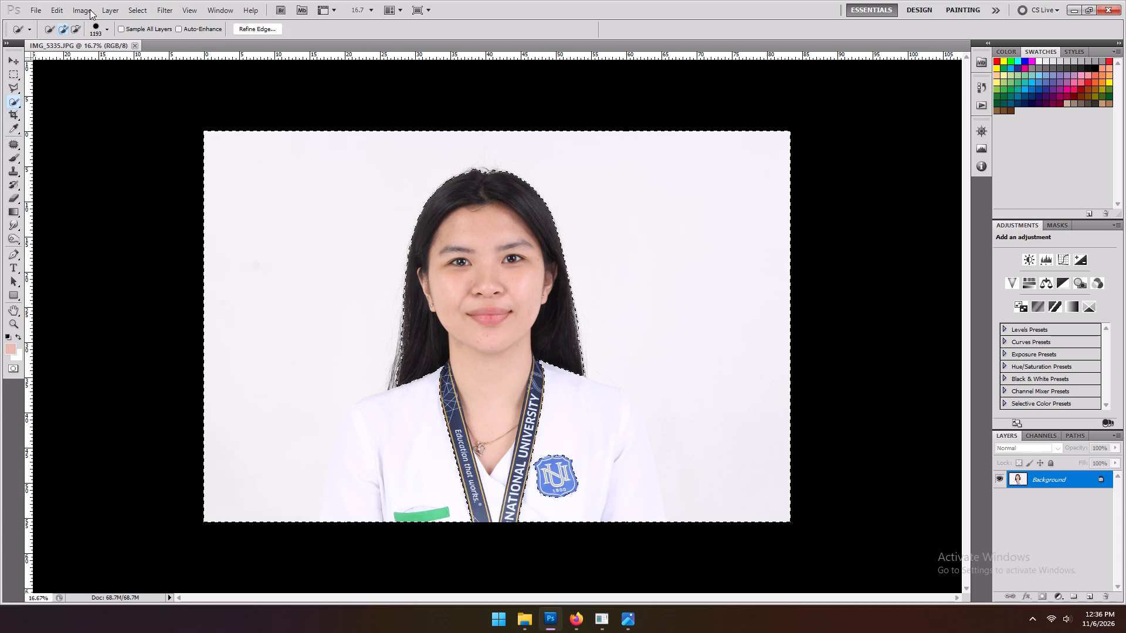
# Subtract the white uniform, lanyard and school badge areas from the backdrop selection, covering both shoulders and sleeves.
pyautogui.click(78, 32)
pyautogui.click(448, 447)
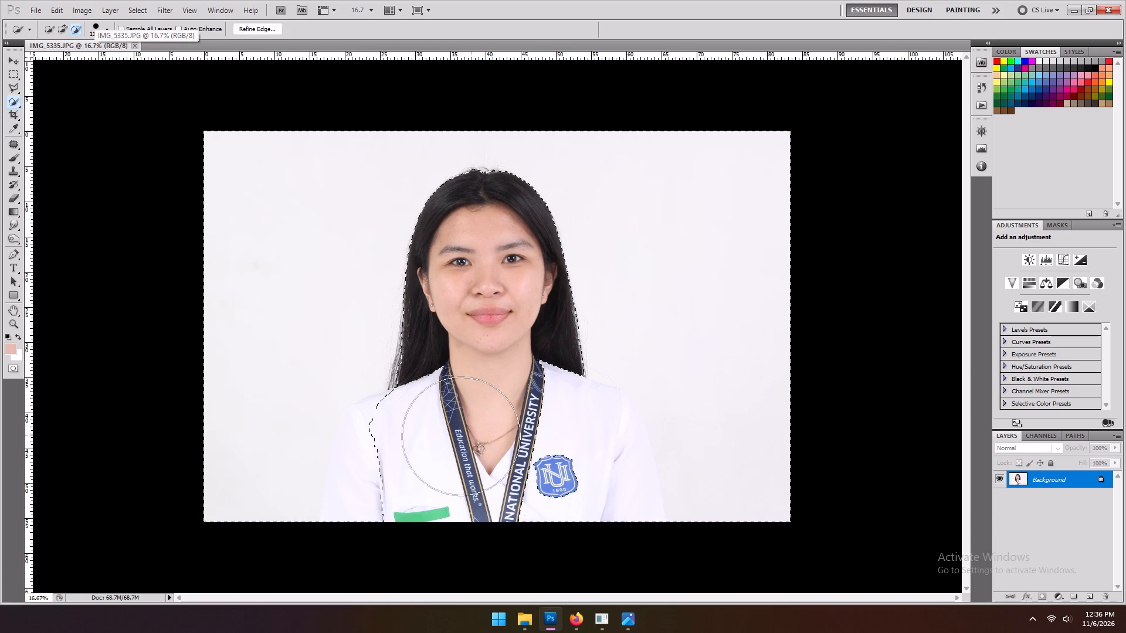
pyautogui.click(415, 470)
pyautogui.moveTo(416, 441); pyautogui.dragTo(379, 462)
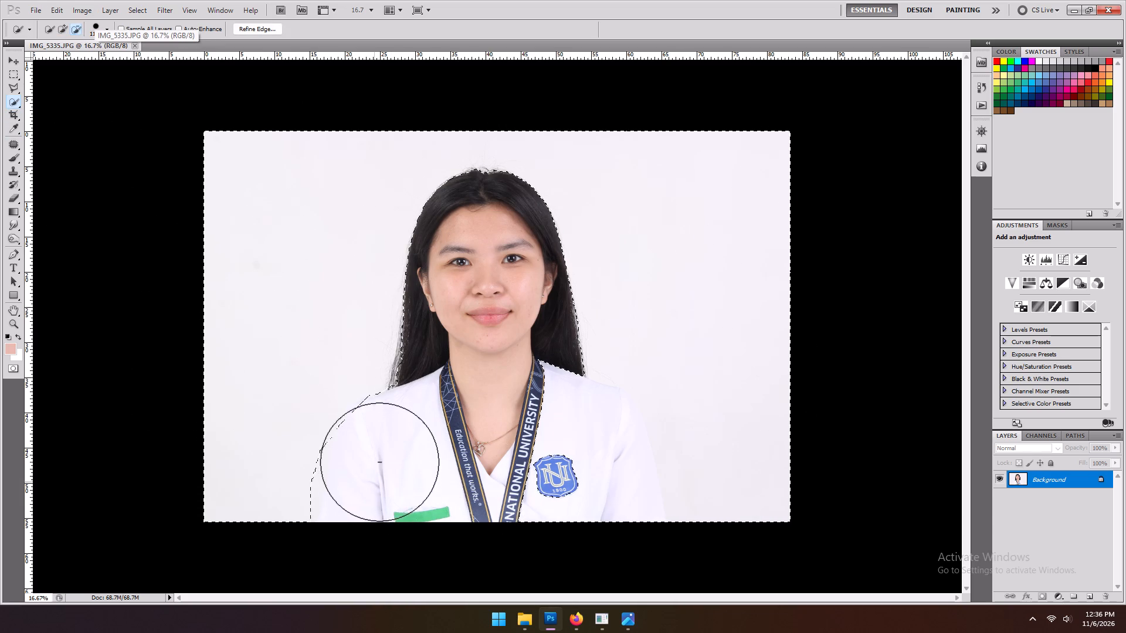
pyautogui.moveTo(379, 462); pyautogui.dragTo(379, 455)
pyautogui.click(392, 449)
pyautogui.click(546, 435)
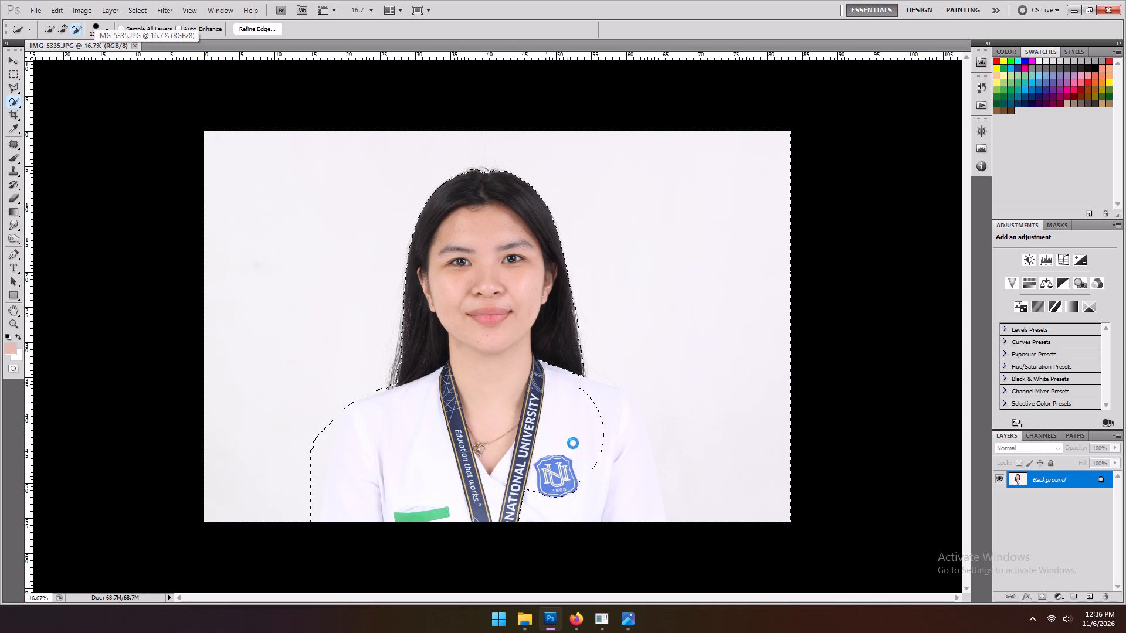
pyautogui.click(566, 436)
pyautogui.moveTo(586, 434); pyautogui.dragTo(616, 542)
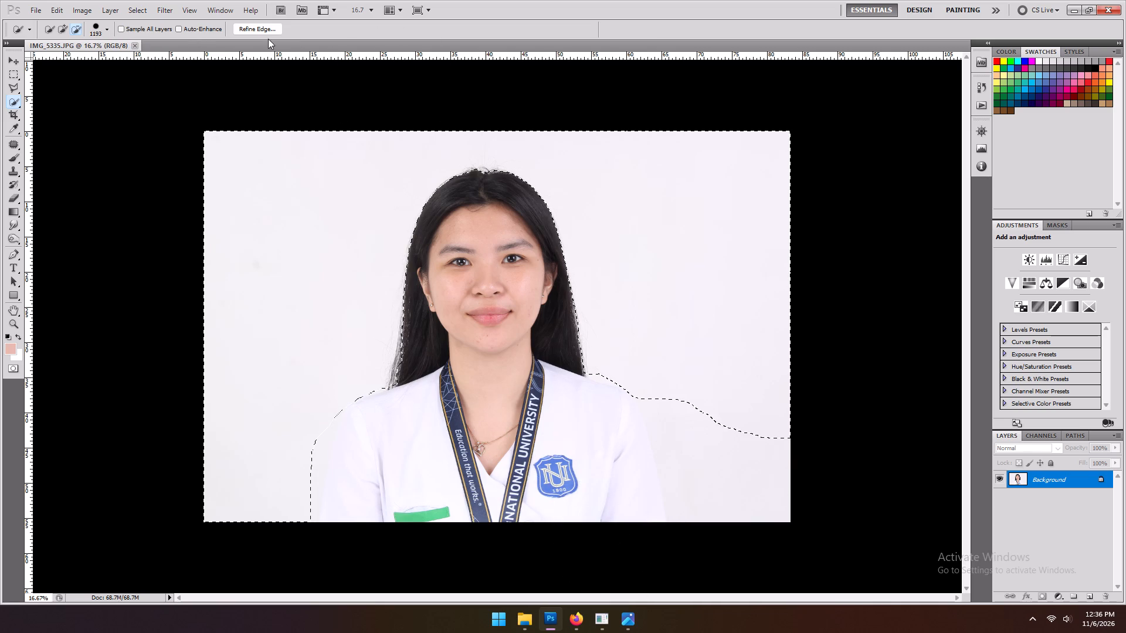
# Refine the selection edge by brushing around the hair on both sides and over the top of the head.
pyautogui.click(267, 26)
pyautogui.keyDown('alt'); pyautogui.rightClick(399, 365); pyautogui.keyUp('alt')
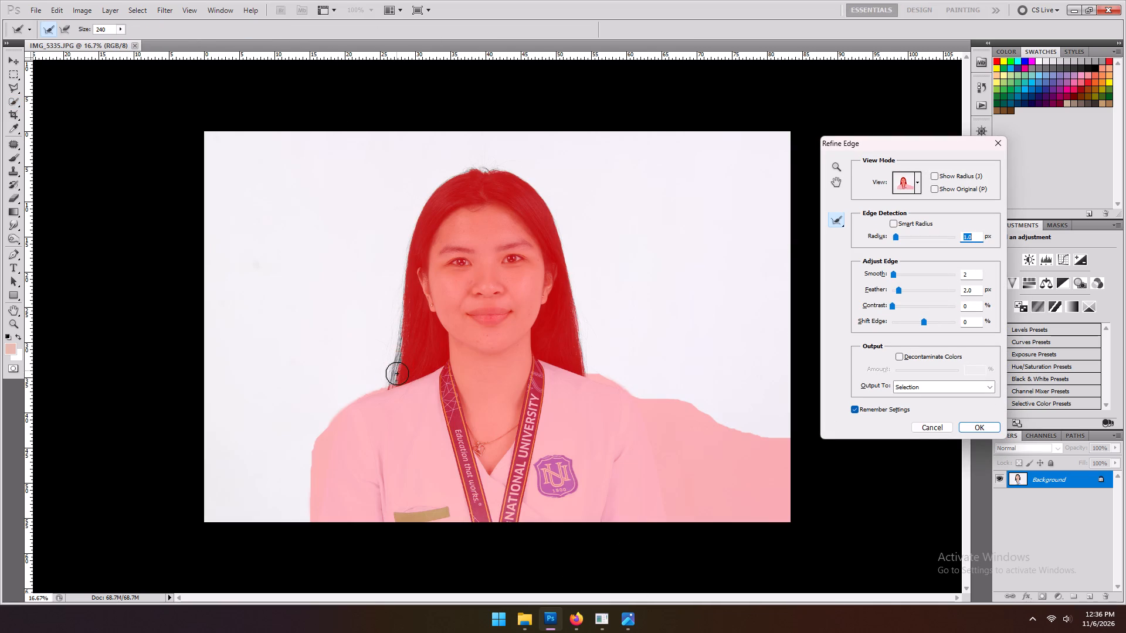
pyautogui.moveTo(397, 373); pyautogui.dragTo(575, 332)
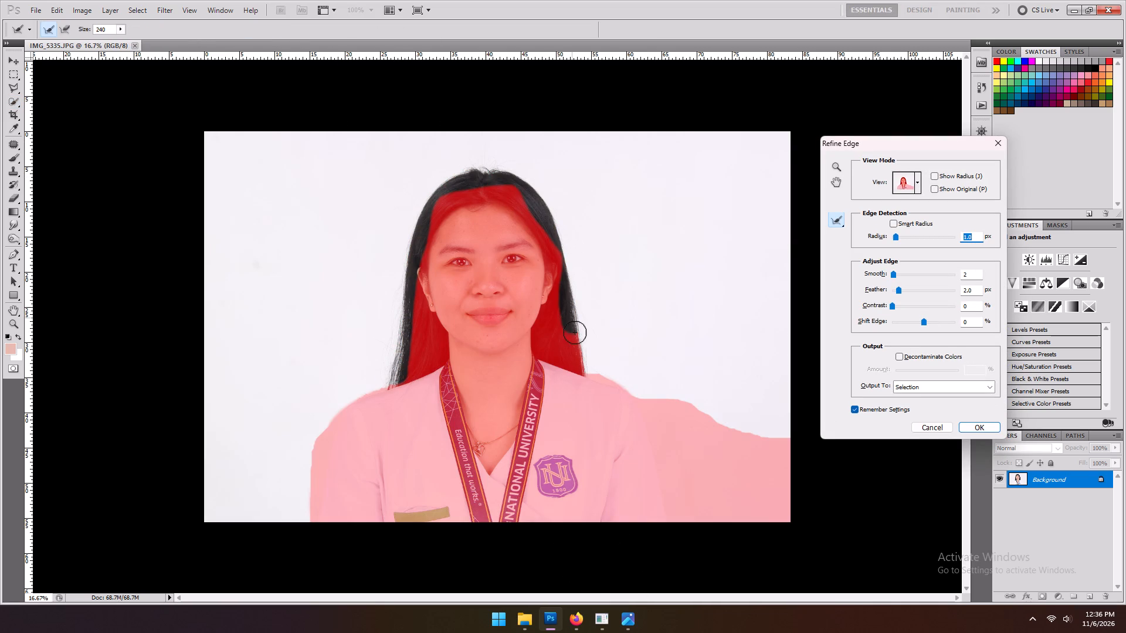
pyautogui.moveTo(575, 332); pyautogui.dragTo(368, 186)
pyautogui.press('Return')
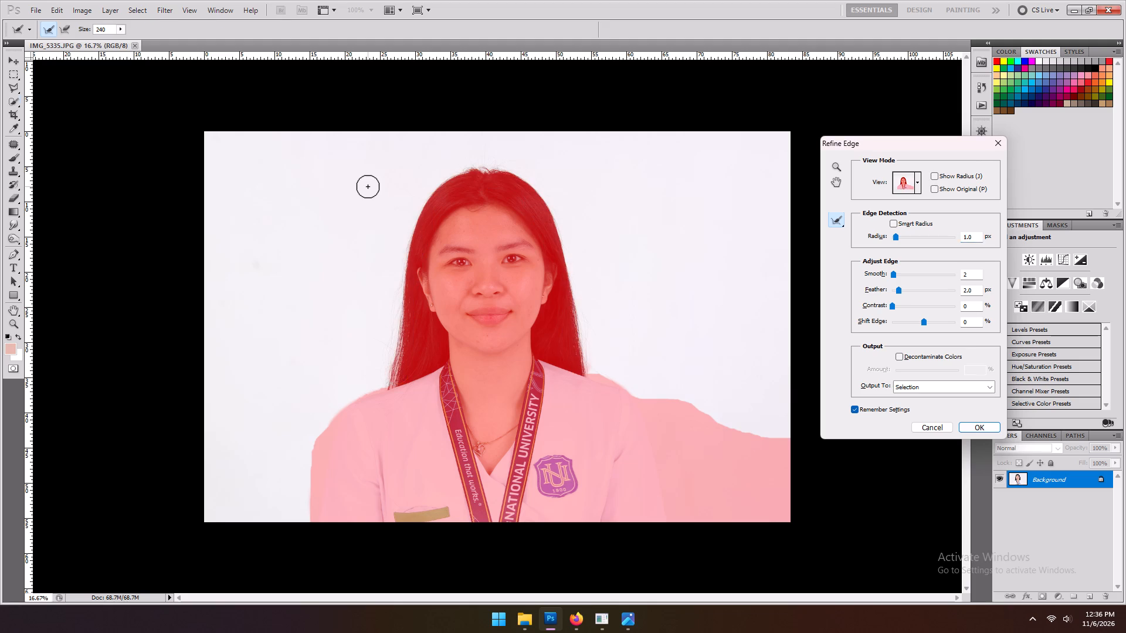
# Fill the selected backdrop with white and clear the selection.
pyautogui.hotkey('ctrl', 'BackSpace')
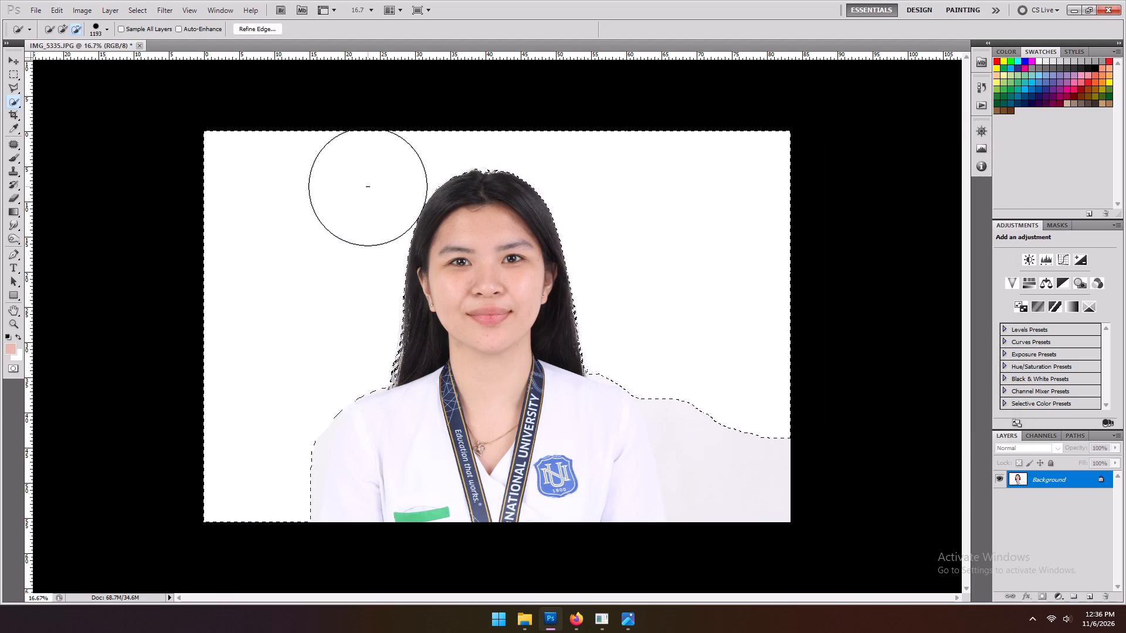
pyautogui.hotkey('ctrl', 'd')
# Rotate the whole image slightly clockwise to straighten the portrait, and clear the selection.
pyautogui.hotkey('ctrl', 'a')
pyautogui.hotkey('ctrl', 't')
pyautogui.moveTo(862, 227); pyautogui.dragTo(860, 239)
pyautogui.press('Return')
pyautogui.hotkey('ctrl', 'd')
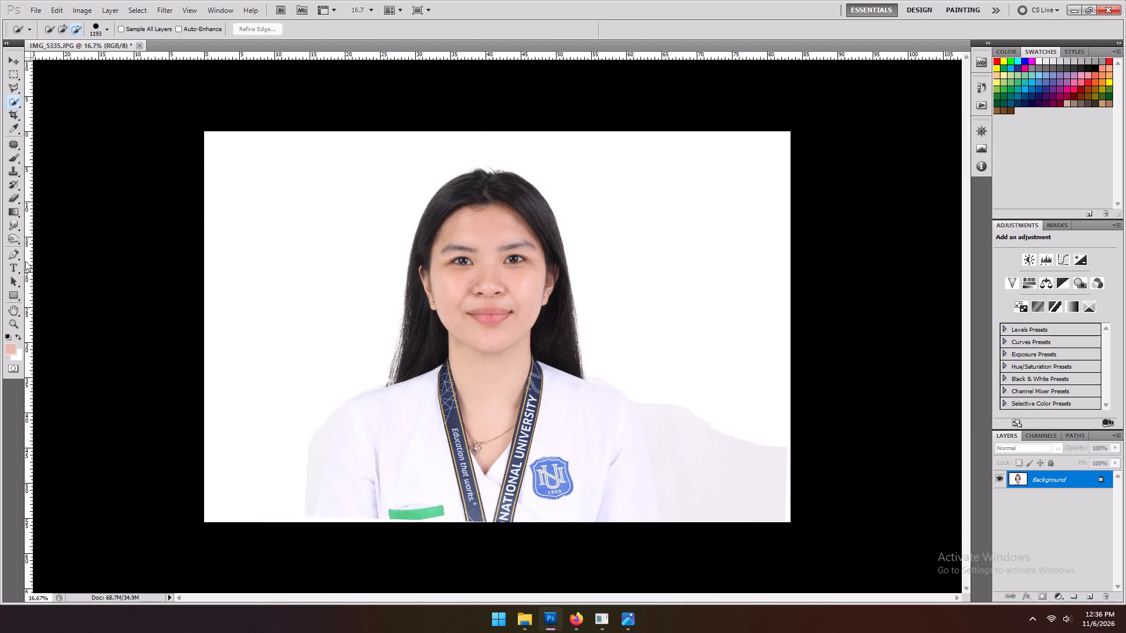
# Trace a pen path from the hair tips along the image-left shoulder and down the sleeve to the bottom edge.
pyautogui.hotkey('ctrl', '=')
pyautogui.keyDown('ctrl'); pyautogui.click(16, 256); pyautogui.keyUp('ctrl')
pyautogui.hotkey('ctrl', '=')
pyautogui.hotkey('ctrl', '=')
pyautogui.hotkey('ctrl', '=')
pyautogui.press('space')
pyautogui.press('space')
pyautogui.press('space')
pyautogui.press('space')
pyautogui.press('space')
pyautogui.moveTo(205, 338); pyautogui.dragTo(406, 153)
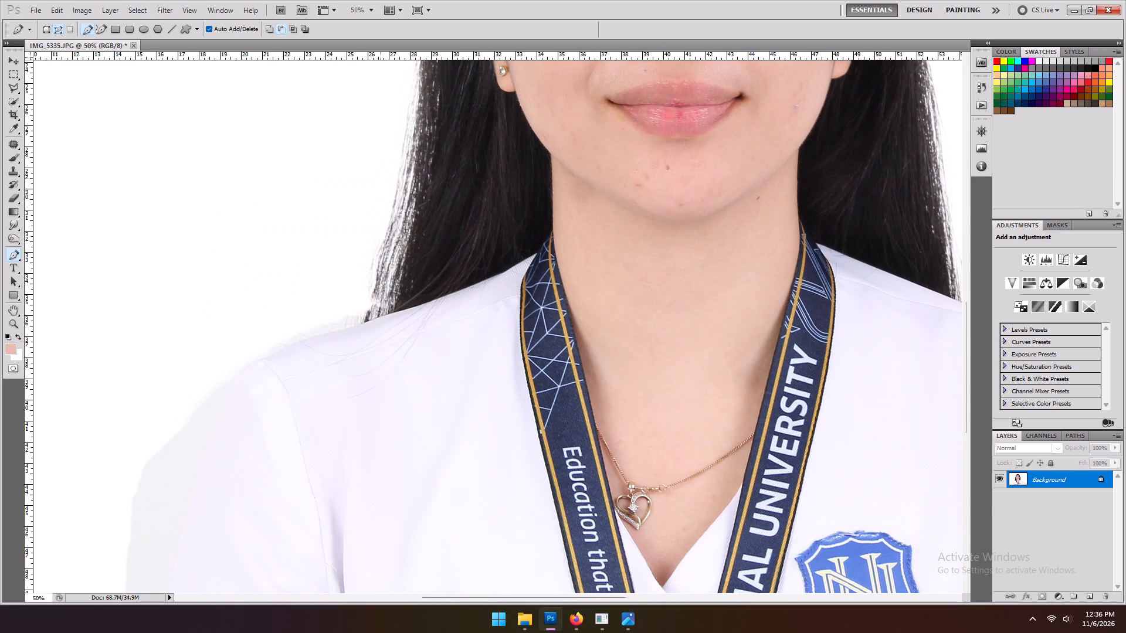
pyautogui.click(380, 178)
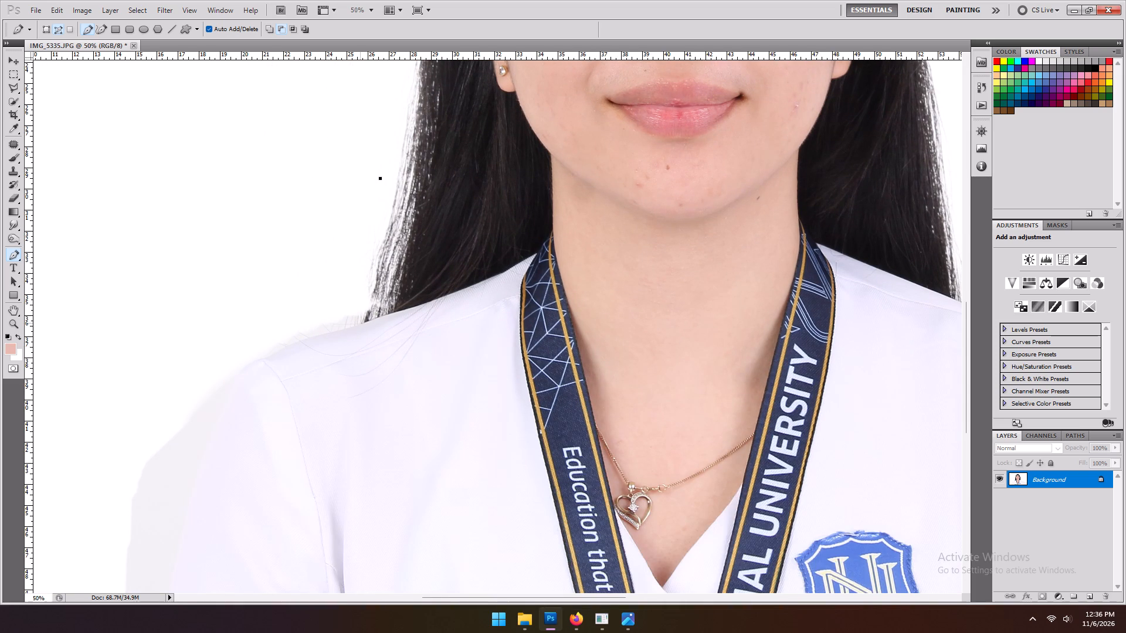
pyautogui.click(361, 323)
pyautogui.press('space')
pyautogui.press('space')
pyautogui.press('space')
pyautogui.moveTo(296, 366); pyautogui.dragTo(511, 194)
pyautogui.click(487, 182)
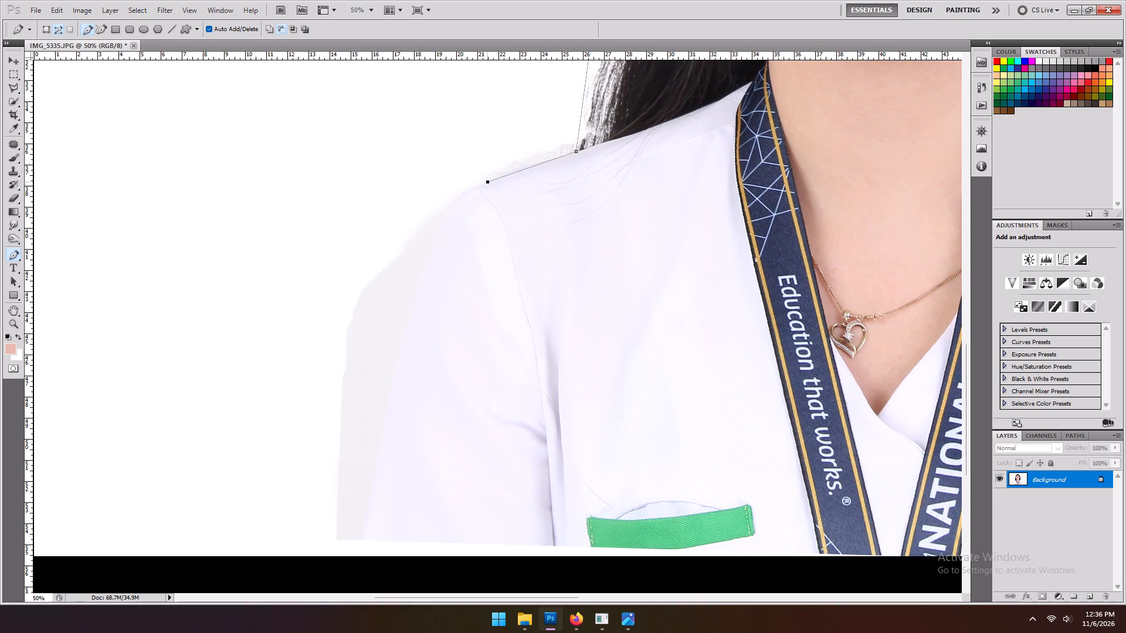
pyautogui.click(461, 193)
pyautogui.press('space')
pyautogui.press('space')
pyautogui.press('space')
pyautogui.moveTo(500, 311); pyautogui.dragTo(548, 217)
pyautogui.click(485, 135)
pyautogui.doubleClick(496, 118)
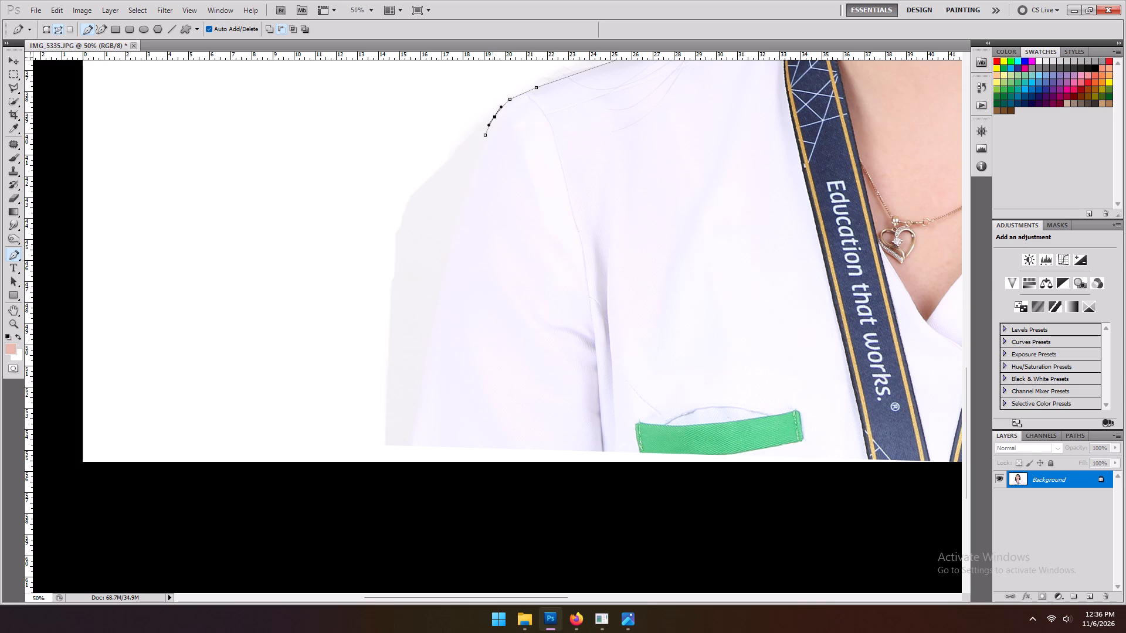
pyautogui.click(404, 464)
# Extend the pen path around the outside of the grey backdrop remnant and back up beside the hair.
pyautogui.click(399, 474)
pyautogui.moveTo(256, 392); pyautogui.dragTo(250, 304)
pyautogui.moveTo(268, 208); pyautogui.dragTo(277, 194)
pyautogui.click(388, 112)
pyautogui.press('space')
pyautogui.press('space')
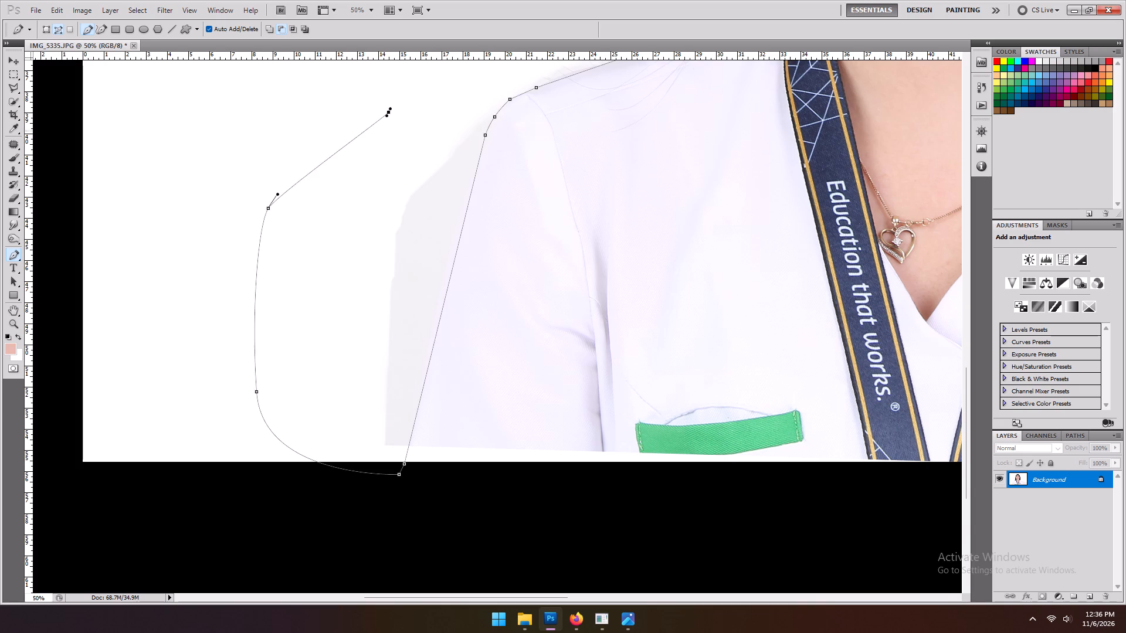
pyautogui.moveTo(654, 137); pyautogui.dragTo(559, 475)
pyautogui.moveTo(396, 264); pyautogui.dragTo(398, 255)
pyautogui.click(481, 216)
# Convert the path to a selection with a 3-pixel feather, invert it, fill the grey remnant with white and deselect.
pyautogui.rightClick(512, 235)
pyautogui.click(555, 289)
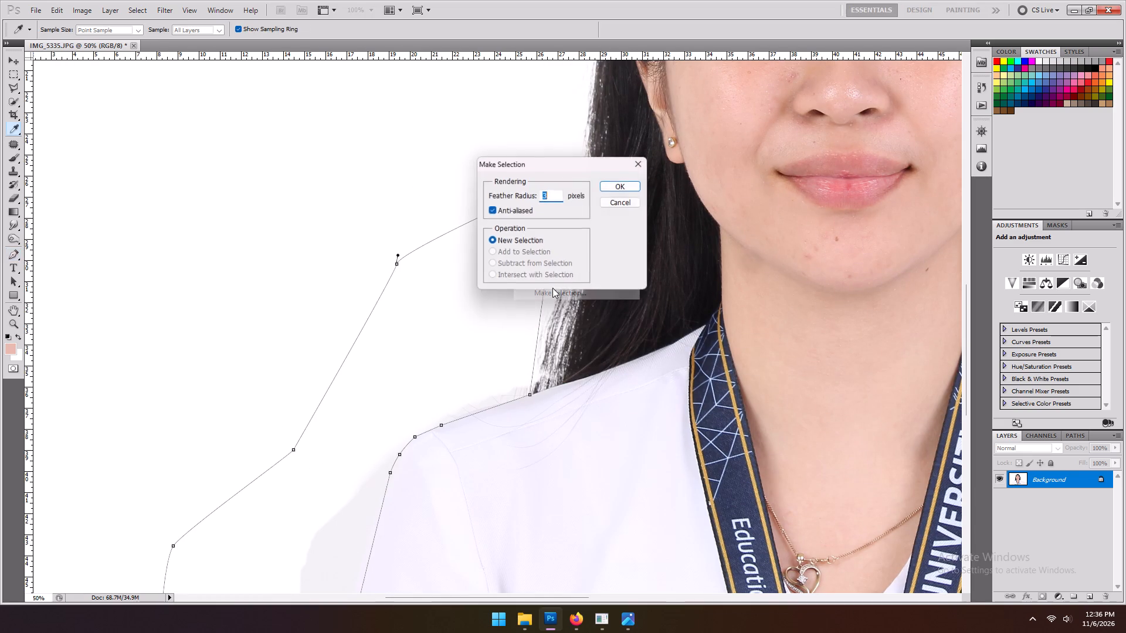
pyautogui.press('3')
pyautogui.press('Return')
pyautogui.hotkey('ctrl', 'shift', 'i')
pyautogui.hotkey('ctrl', 'BackSpace')
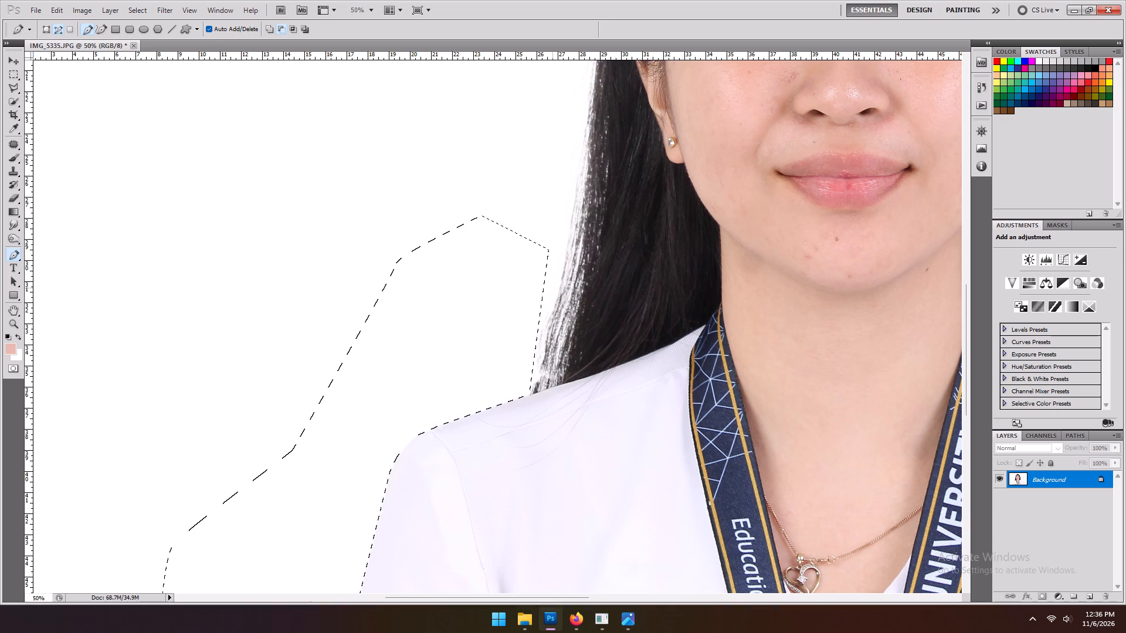
pyautogui.hotkey('ctrl', 'd')
# Trace a pen path from the hair along the image-right shoulder and down the sleeve to the bottom edge, with an anchor midway down the sleeve.
pyautogui.press('space')
pyautogui.press('space')
pyautogui.press('space')
pyautogui.press('space')
pyautogui.press('space')
pyautogui.press('space')
pyautogui.press('space')
pyautogui.press('space')
pyautogui.press('space')
pyautogui.press('space')
pyautogui.press('space')
pyautogui.press('space')
pyautogui.press('space')
pyautogui.press('space')
pyautogui.press('space')
pyautogui.press('space')
pyautogui.press('space')
pyautogui.press('space')
pyautogui.press('space')
pyautogui.press('space')
pyautogui.moveTo(744, 297); pyautogui.dragTo(117, 113)
pyautogui.moveTo(580, 143); pyautogui.dragTo(598, 230)
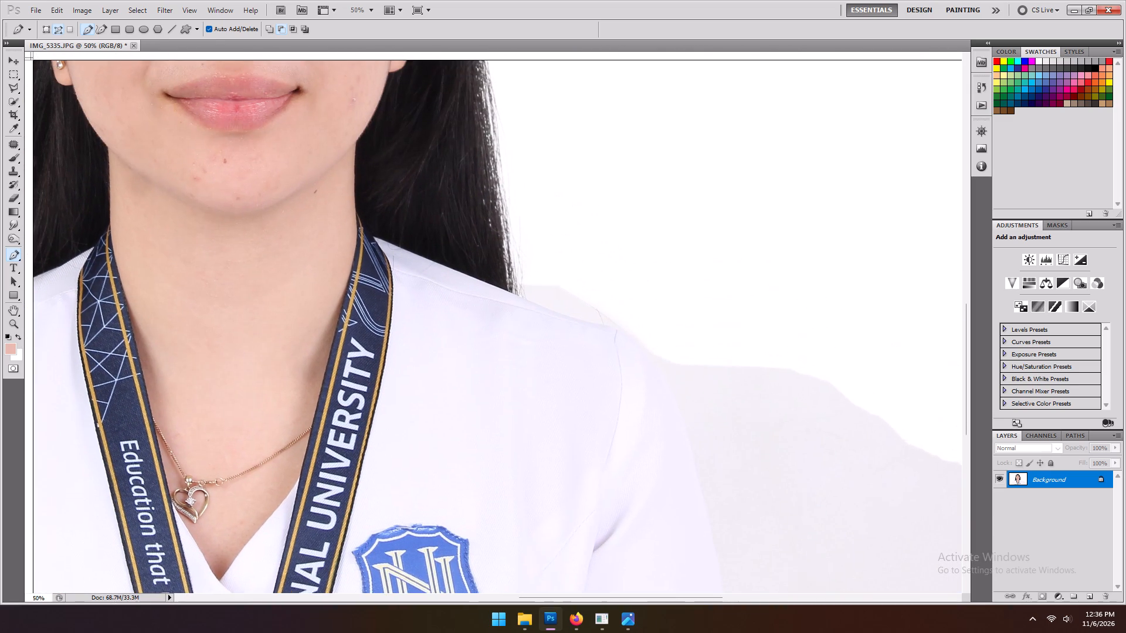
pyautogui.click(516, 185)
pyautogui.click(530, 311)
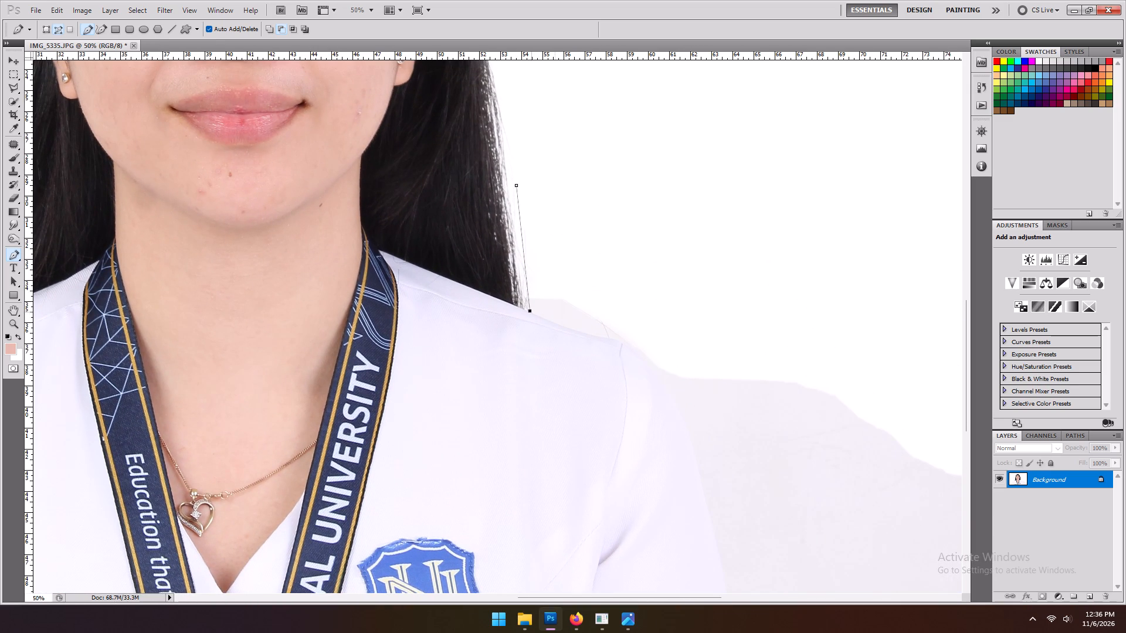
pyautogui.click(627, 347)
pyautogui.click(654, 369)
pyautogui.press('space')
pyautogui.press('space')
pyautogui.press('space')
pyautogui.press('space')
pyautogui.moveTo(696, 369); pyautogui.dragTo(601, 220)
pyautogui.click(588, 272)
pyautogui.press('space')
pyautogui.press('space')
pyautogui.press('space')
pyautogui.press('space')
pyautogui.press('space')
pyautogui.press('space')
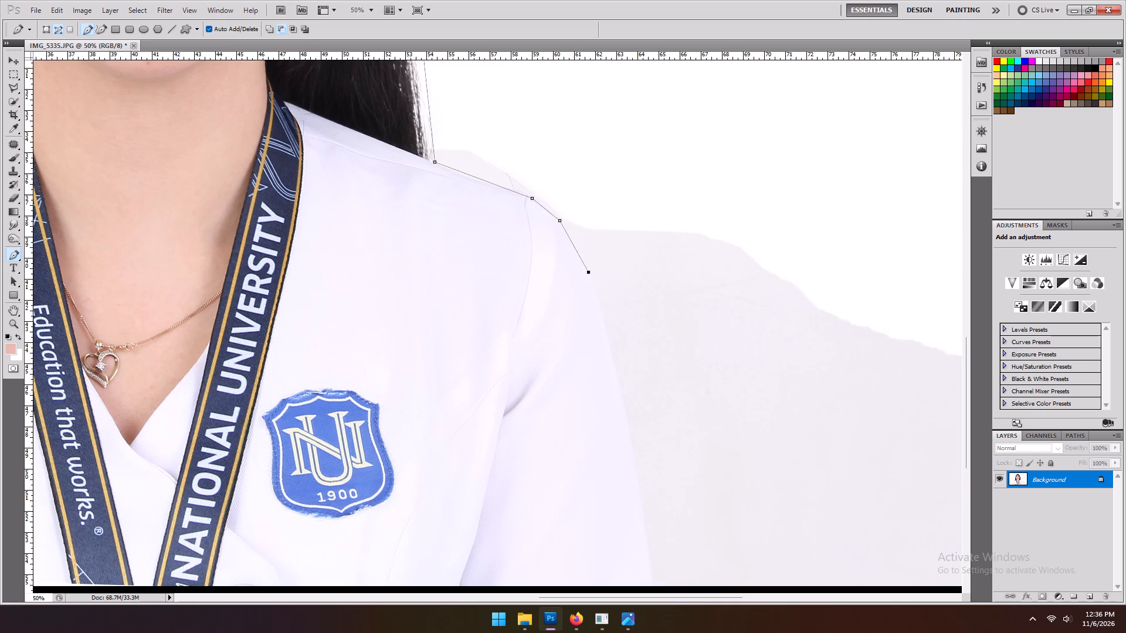
pyautogui.moveTo(706, 298); pyautogui.dragTo(657, 176)
pyautogui.click(600, 444)
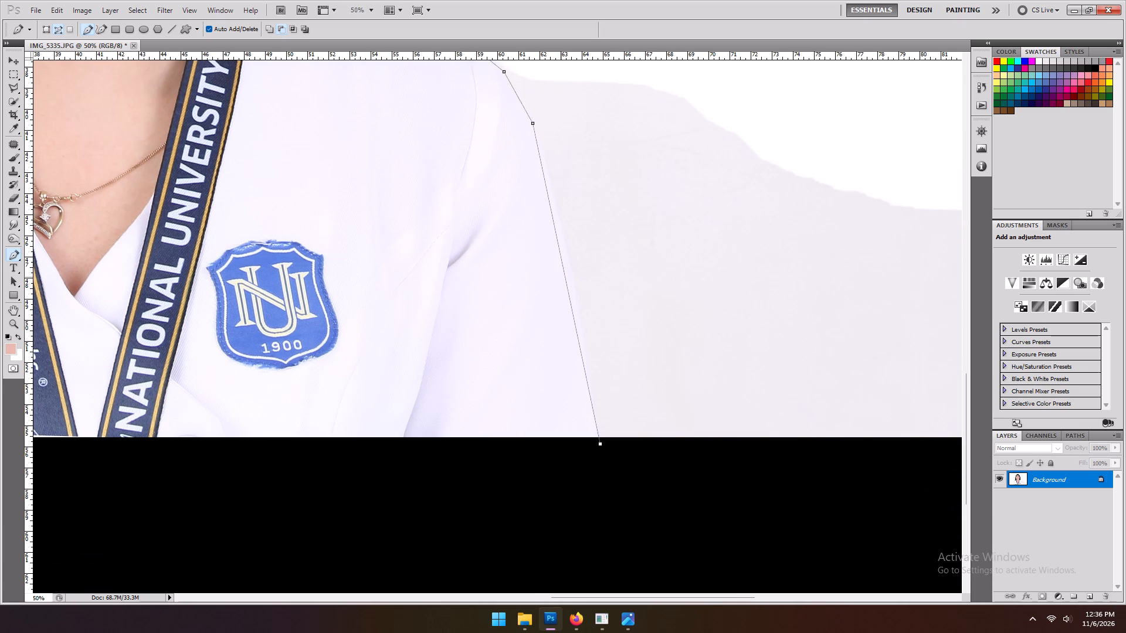
pyautogui.doubleClick(565, 274)
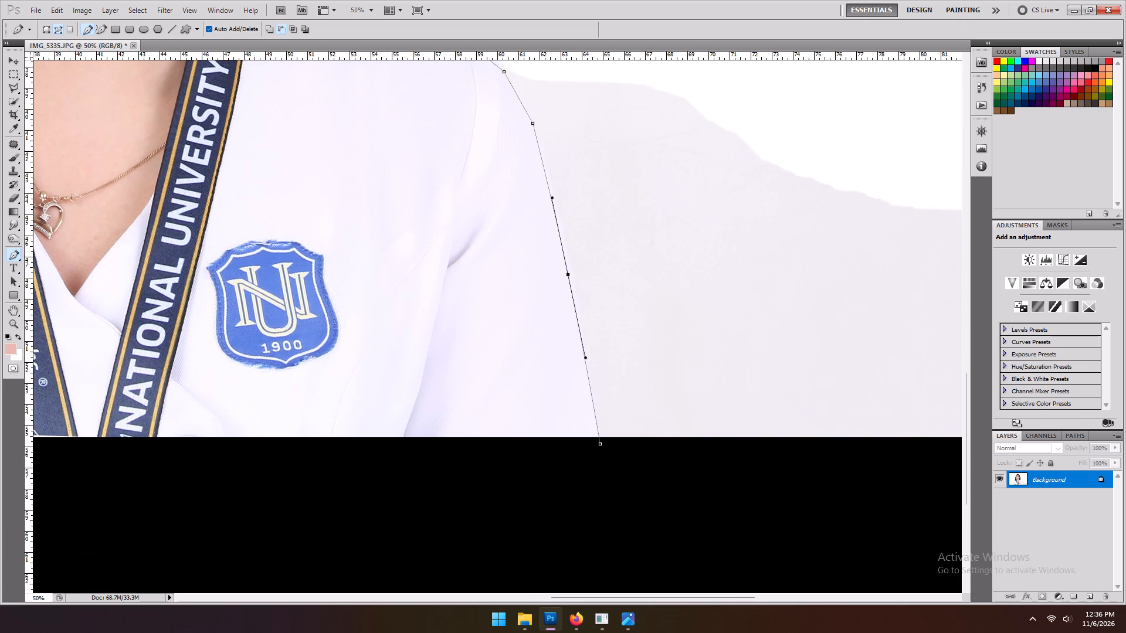
# Extend the pen path around the large grey backdrop remnant beyond the image edge and back to the hair.
pyautogui.hotkey('ctrl', '-')
pyautogui.hotkey('ctrl', '-')
pyautogui.hotkey('ctrl', '-')
pyautogui.moveTo(675, 543); pyautogui.dragTo(684, 544)
pyautogui.moveTo(763, 544); pyautogui.dragTo(772, 542)
pyautogui.moveTo(805, 537); pyautogui.dragTo(819, 529)
pyautogui.moveTo(848, 507); pyautogui.dragTo(860, 464)
pyautogui.moveTo(853, 407); pyautogui.dragTo(852, 405)
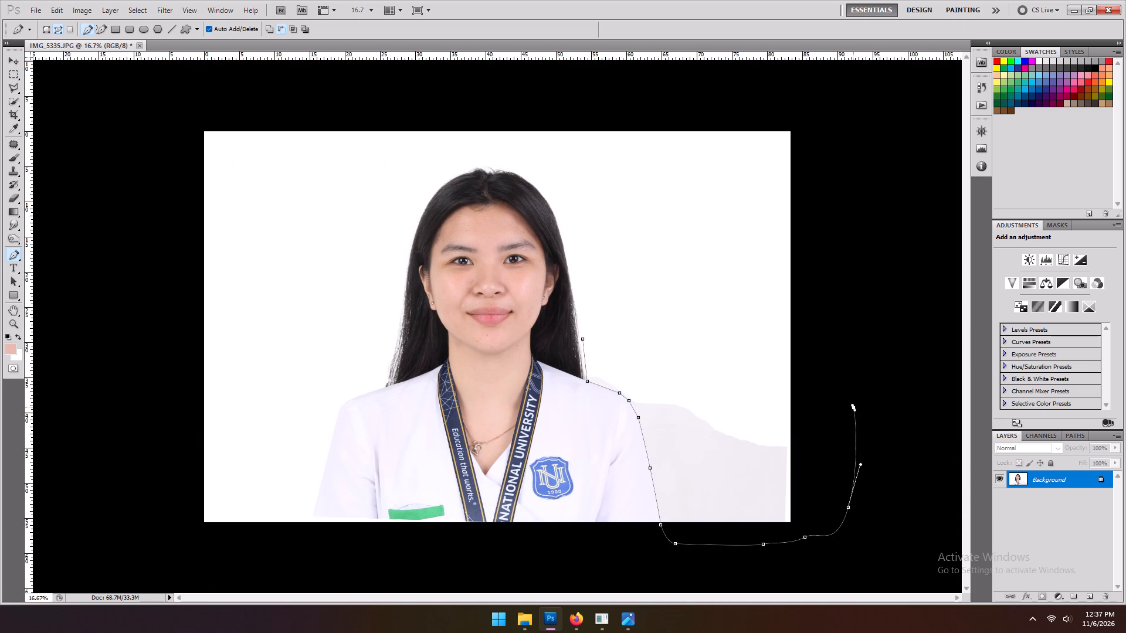
pyautogui.moveTo(852, 405); pyautogui.dragTo(834, 386)
pyautogui.moveTo(782, 361); pyautogui.dragTo(747, 345)
pyautogui.moveTo(686, 346); pyautogui.dragTo(666, 344)
pyautogui.moveTo(632, 351); pyautogui.dragTo(623, 350)
pyautogui.click(598, 341)
# Convert this path to a selection with a 3-pixel feather, invert it, fill the grey remnant with white and deselect.
pyautogui.rightClick(681, 387)
pyautogui.click(736, 440)
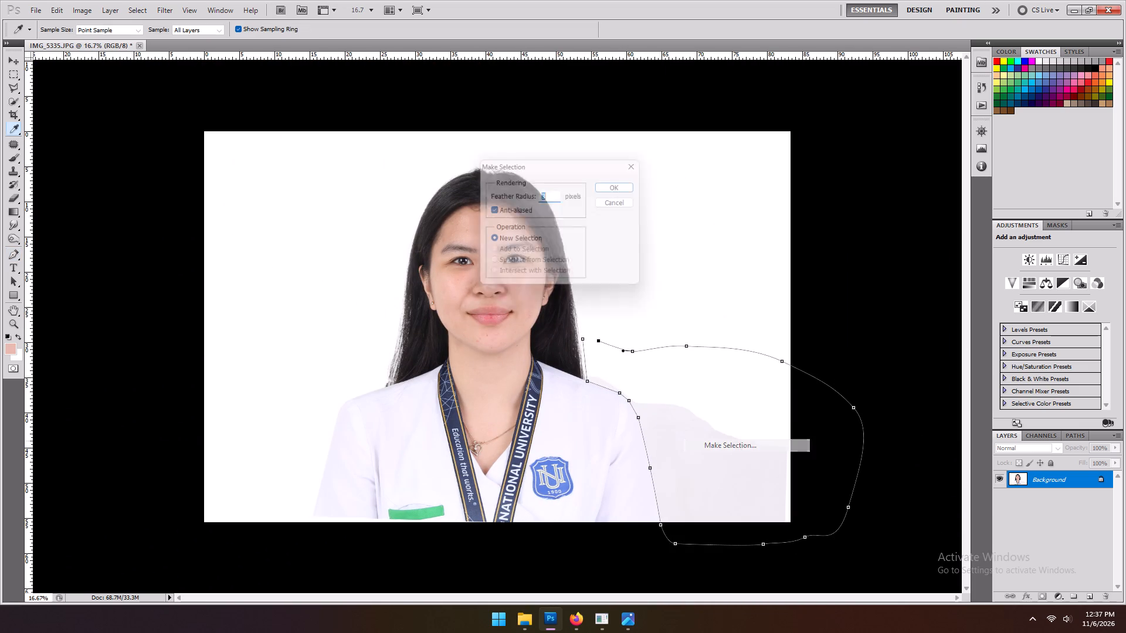
pyautogui.press('3')
pyautogui.press('Return')
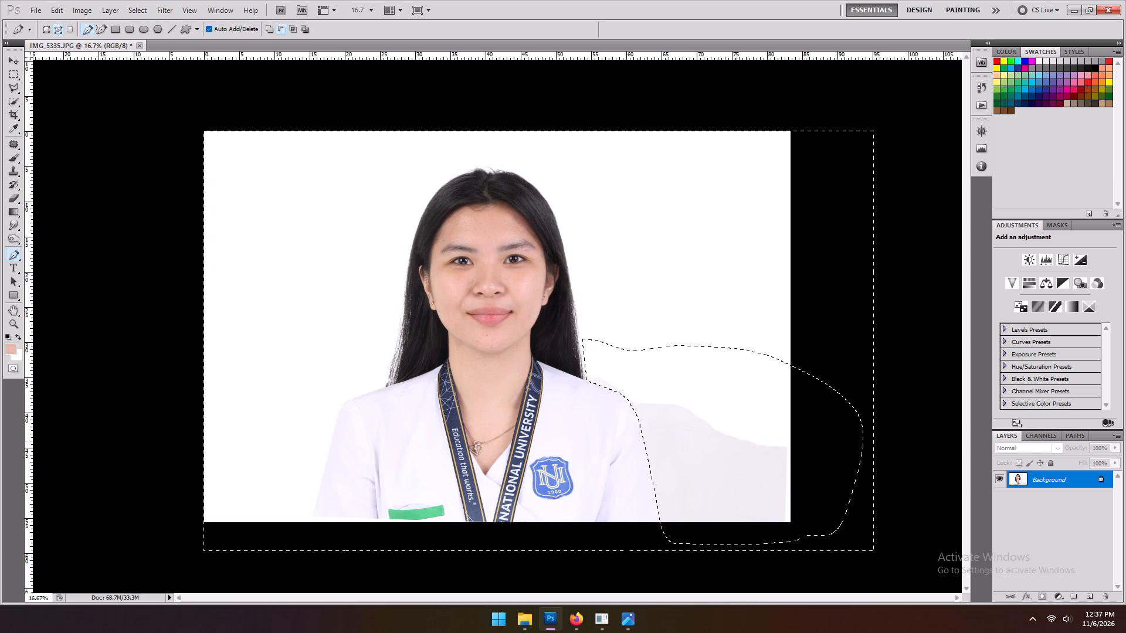
pyautogui.hotkey('ctrl', 'shift', 'i')
pyautogui.hotkey('ctrl', 'BackSpace')
pyautogui.hotkey('ctrl', 'd')
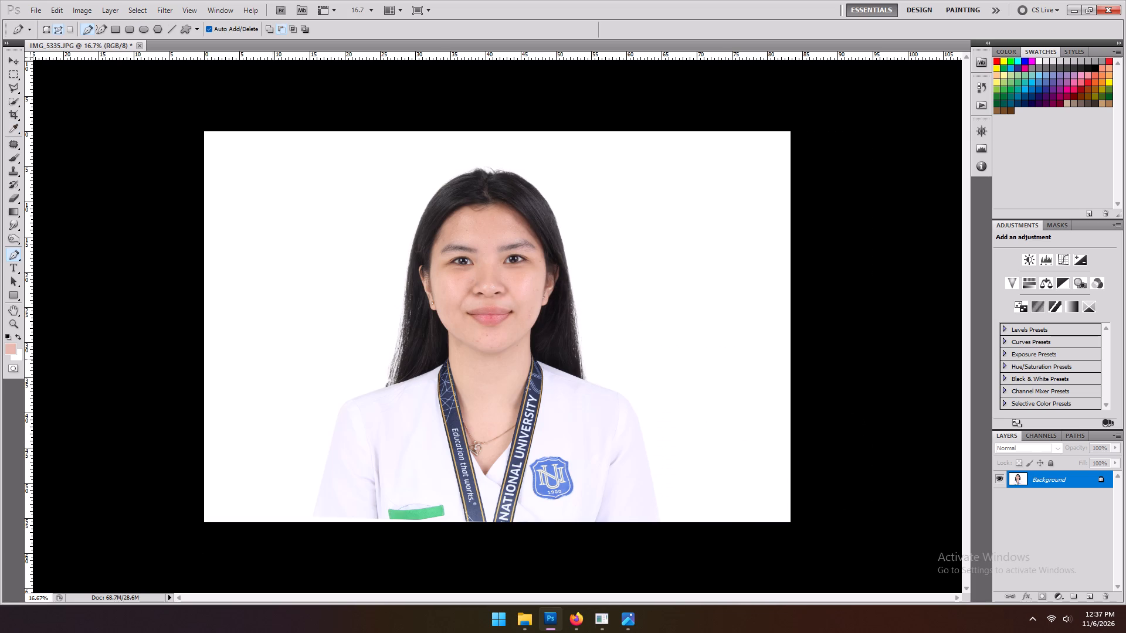
# Darken the pale hair tips and outer hair edge above the image-left shoulder using the Burn tool with a 178-pixel brush.
pyautogui.hotkey('ctrl', '=')
pyautogui.hotkey('ctrl', '=')
pyautogui.hotkey('ctrl', '=')
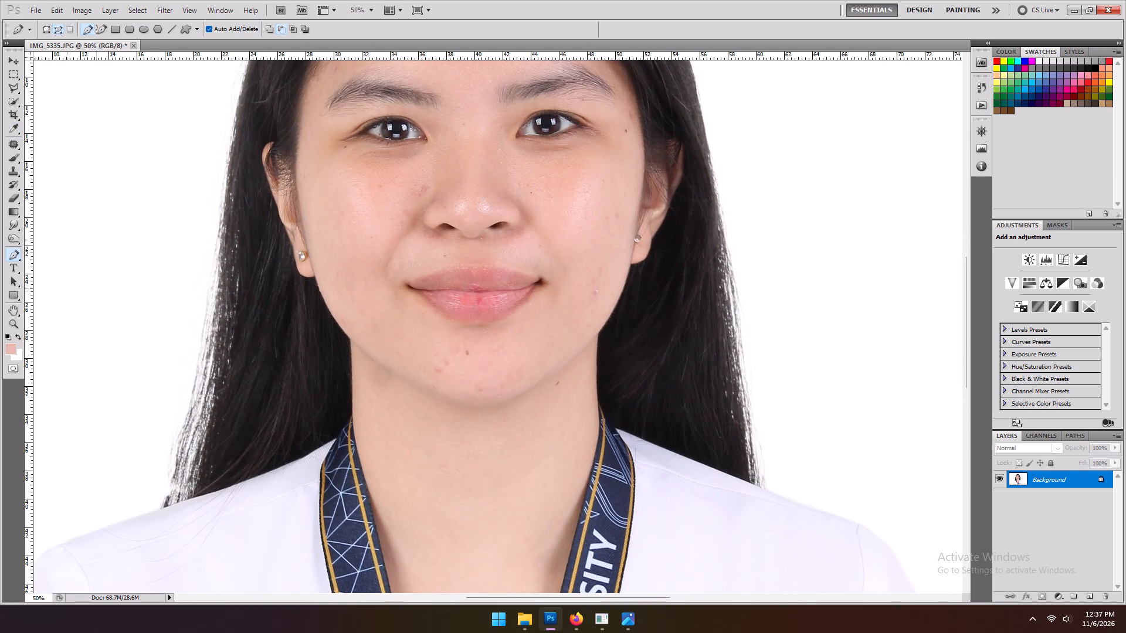
pyautogui.click(18, 237)
pyautogui.rightClick(18, 237)
pyautogui.click(35, 250)
pyautogui.press('space')
pyautogui.press('space')
pyautogui.press('space')
pyautogui.press('space')
pyautogui.press('space')
pyautogui.moveTo(242, 275); pyautogui.dragTo(412, 199)
pyautogui.keyDown('alt'); pyautogui.moveTo(407, 324); pyautogui.dragTo(350, 329, button='right'); pyautogui.keyUp('alt')
pyautogui.moveTo(339, 401); pyautogui.dragTo(363, 378)
pyautogui.moveTo(349, 399); pyautogui.dragTo(358, 385)
pyautogui.moveTo(350, 410); pyautogui.dragTo(419, 199)
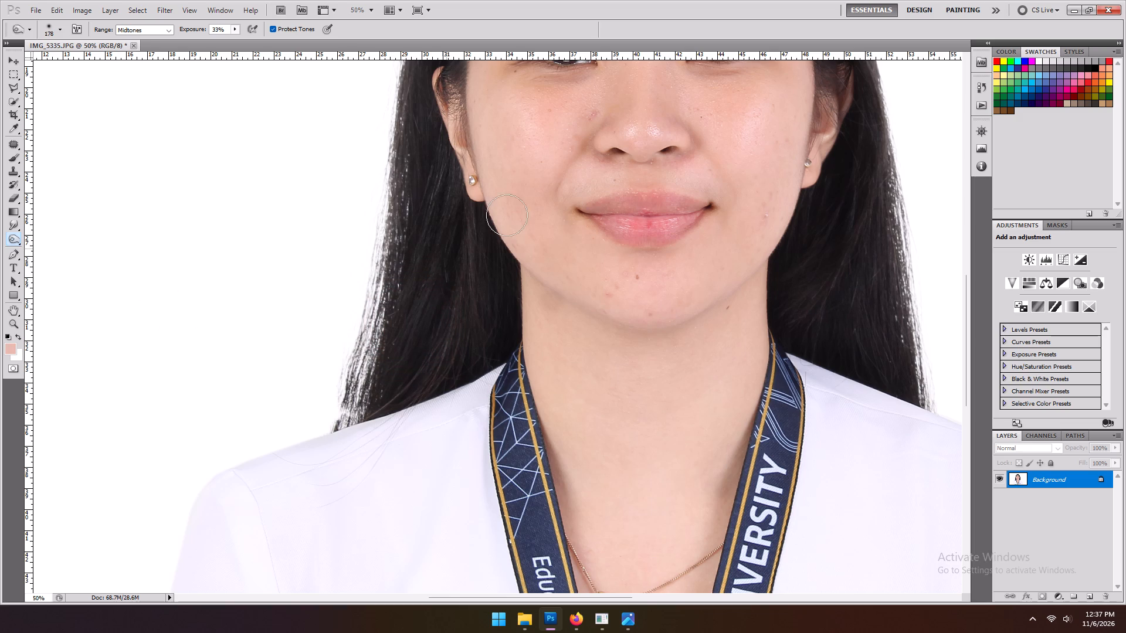
# Remove the small blemishes on the forehead above the brows with the content-aware Spot Healing Brush at size 28.
pyautogui.press('space')
pyautogui.press('space')
pyautogui.press('space')
pyautogui.press('space')
pyautogui.press('space')
pyautogui.press('space')
pyautogui.press('space')
pyautogui.moveTo(511, 175); pyautogui.dragTo(446, 382)
pyautogui.click(16, 136)
pyautogui.rightClick(16, 136)
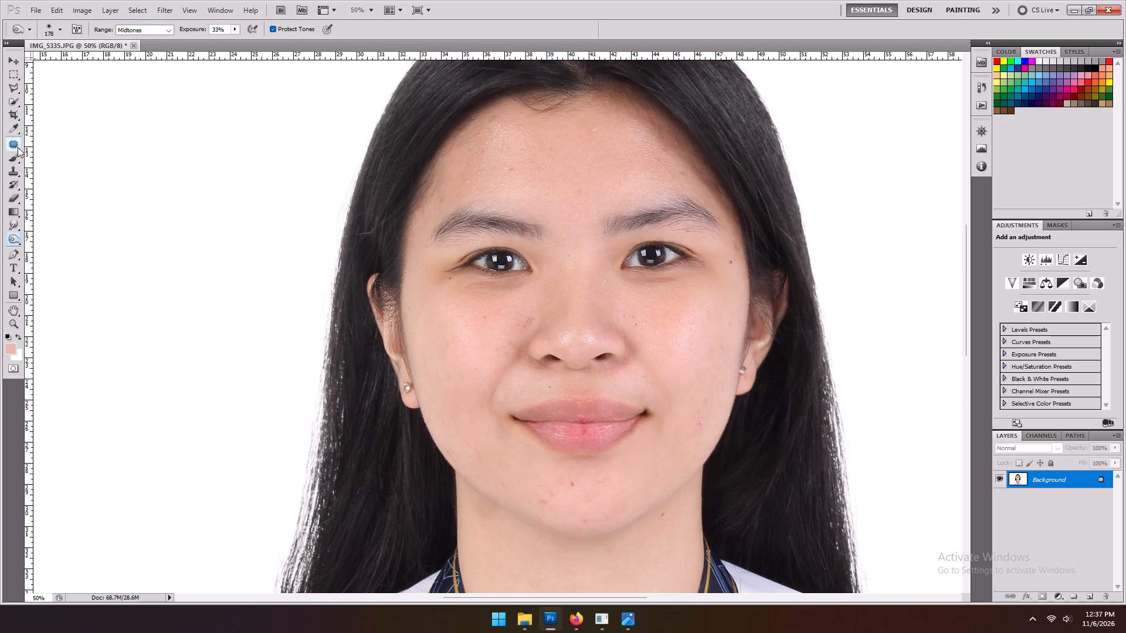
pyautogui.click(15, 144)
pyautogui.rightClick(15, 144)
pyautogui.click(67, 145)
pyautogui.click(513, 170)
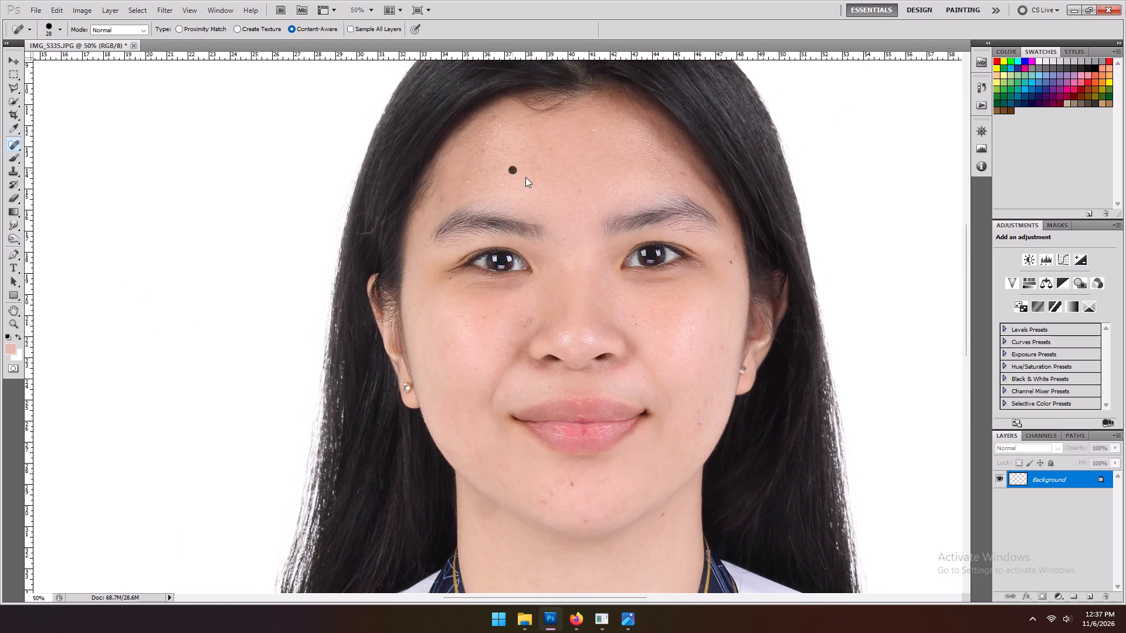
pyautogui.click(580, 190)
# Enlarge the healing brush to 60 and remove the mark beside the nose on the image-left cheek.
pyautogui.keyDown('alt'); pyautogui.moveTo(531, 322); pyautogui.dragTo(537, 323, button='right'); pyautogui.keyUp('alt')
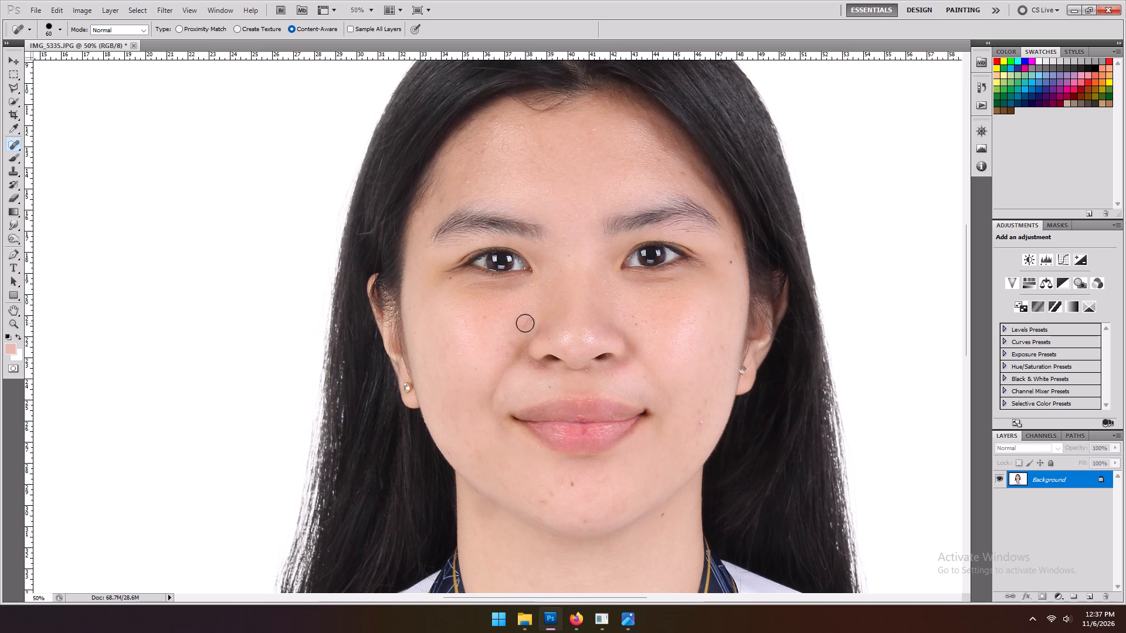
pyautogui.click(525, 321)
# Heal the dark spot and reddish blemishes across the chin, from below the lips to the chin's lower edge.
pyautogui.press('space')
pyautogui.press('space')
pyautogui.press('space')
pyautogui.press('space')
pyautogui.press('space')
pyautogui.moveTo(469, 424); pyautogui.dragTo(433, 308)
pyautogui.click(538, 366)
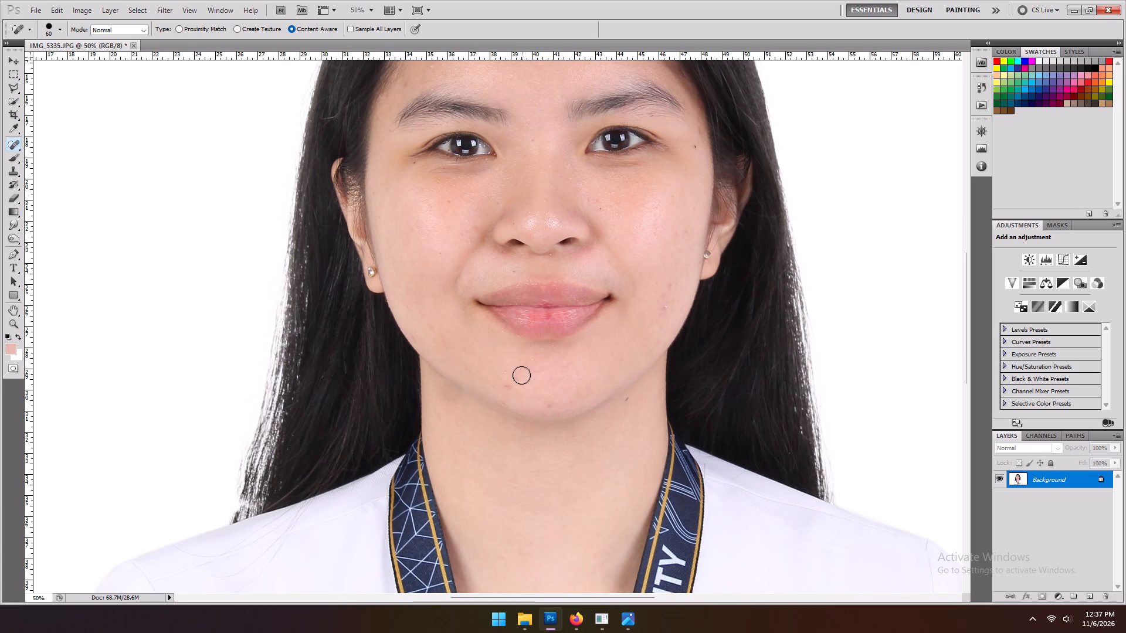
pyautogui.click(518, 376)
pyautogui.moveTo(503, 366); pyautogui.dragTo(505, 373)
pyautogui.click(513, 386)
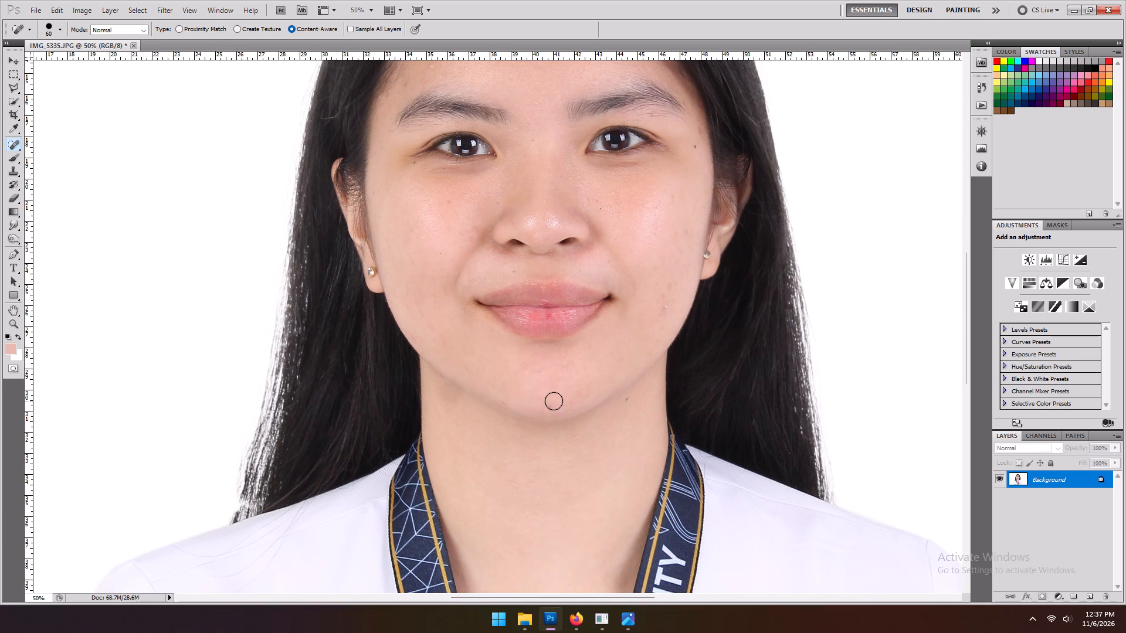
pyautogui.click(554, 401)
# Heal the reddish blemishes on the image-right lower cheek, level with the mouth.
pyautogui.click(664, 309)
pyautogui.click(665, 295)
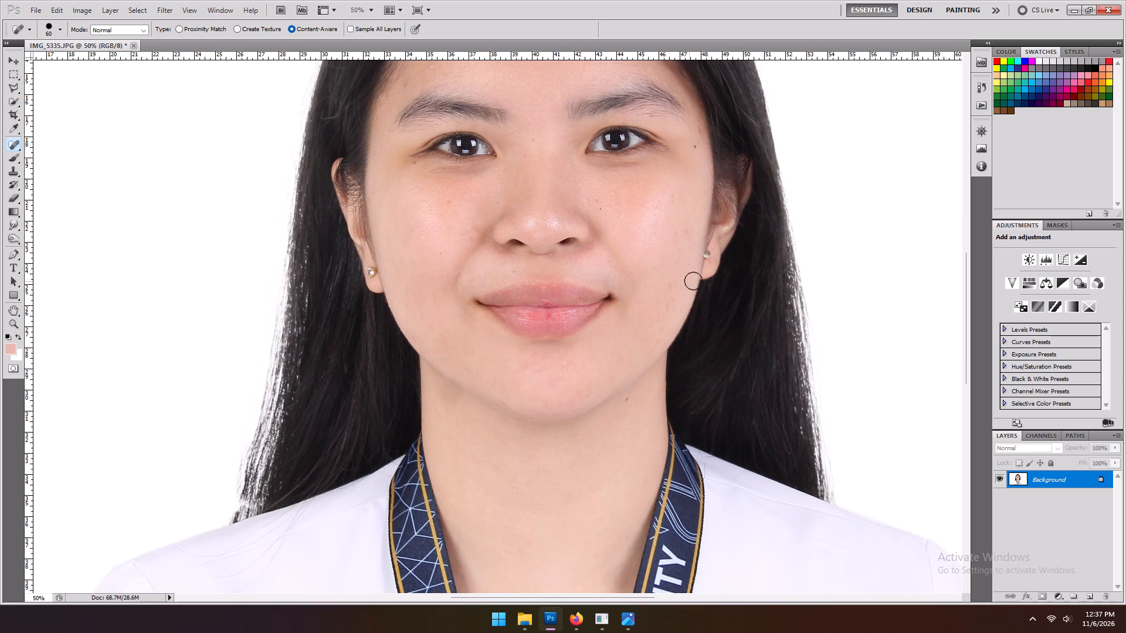
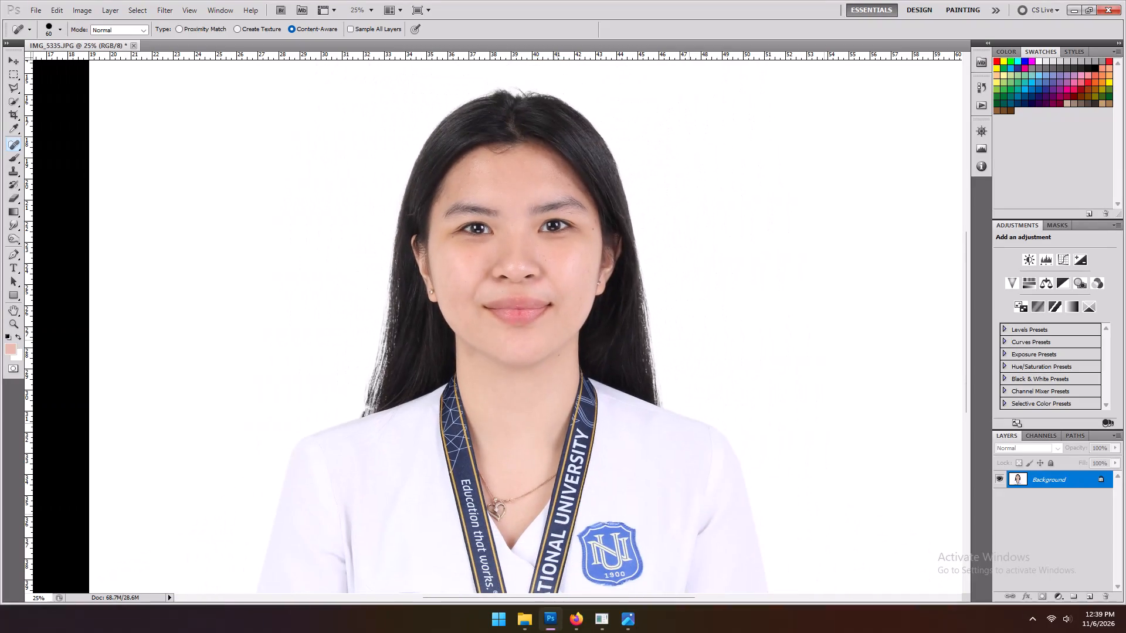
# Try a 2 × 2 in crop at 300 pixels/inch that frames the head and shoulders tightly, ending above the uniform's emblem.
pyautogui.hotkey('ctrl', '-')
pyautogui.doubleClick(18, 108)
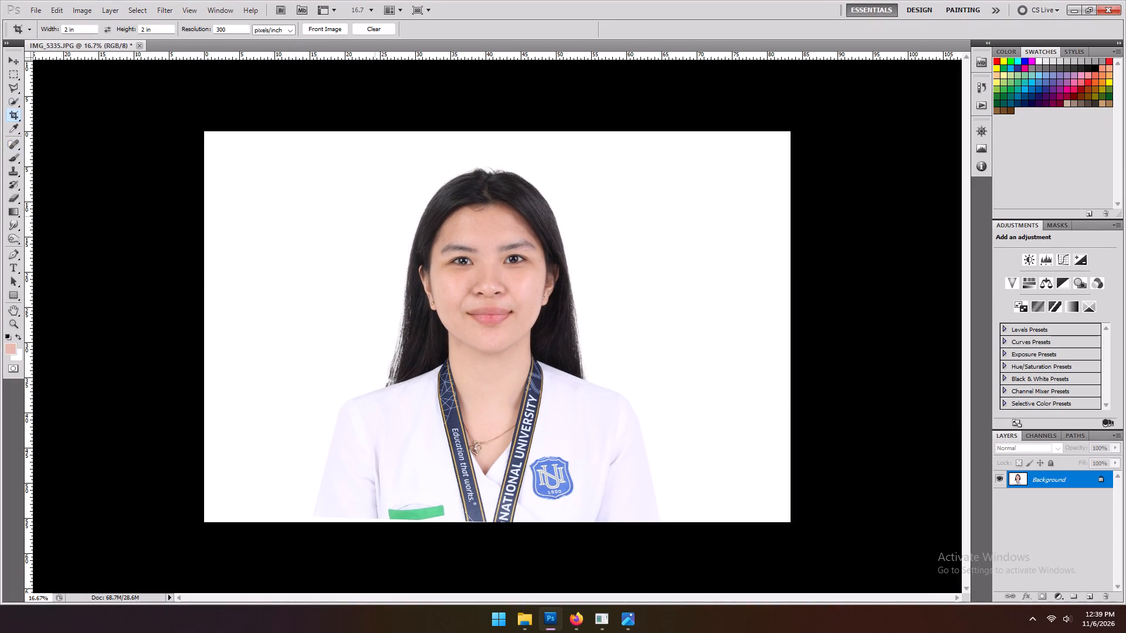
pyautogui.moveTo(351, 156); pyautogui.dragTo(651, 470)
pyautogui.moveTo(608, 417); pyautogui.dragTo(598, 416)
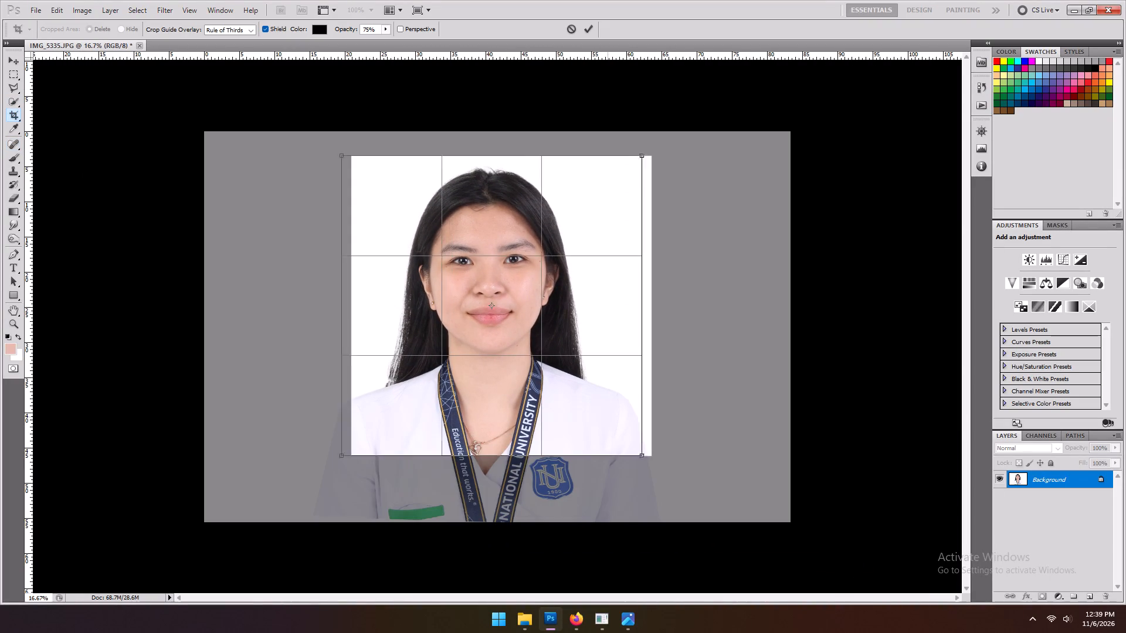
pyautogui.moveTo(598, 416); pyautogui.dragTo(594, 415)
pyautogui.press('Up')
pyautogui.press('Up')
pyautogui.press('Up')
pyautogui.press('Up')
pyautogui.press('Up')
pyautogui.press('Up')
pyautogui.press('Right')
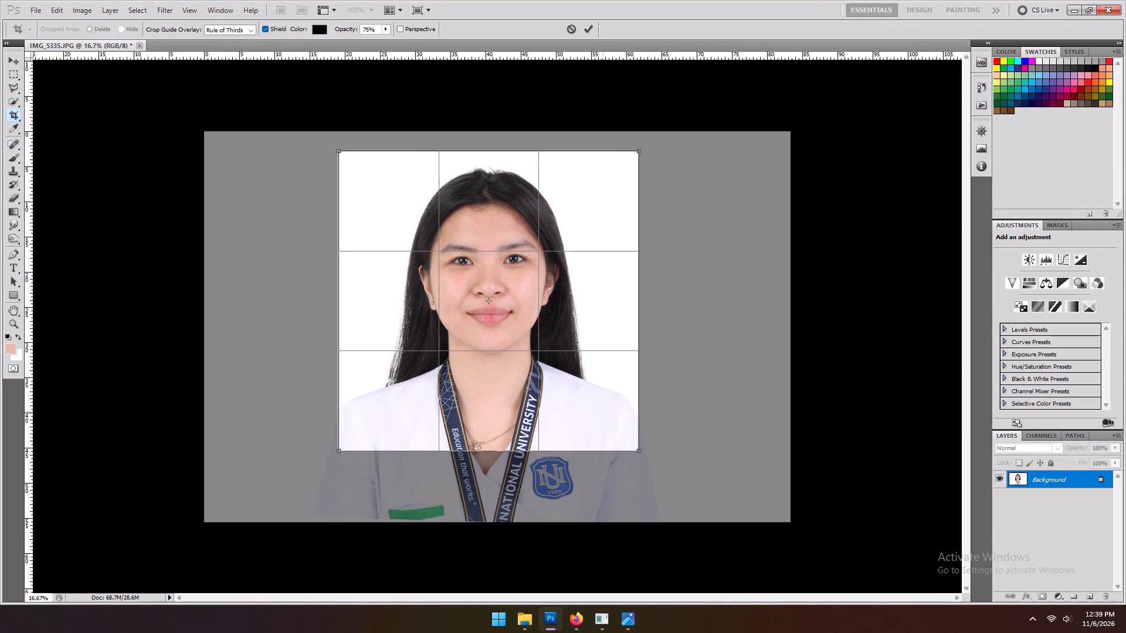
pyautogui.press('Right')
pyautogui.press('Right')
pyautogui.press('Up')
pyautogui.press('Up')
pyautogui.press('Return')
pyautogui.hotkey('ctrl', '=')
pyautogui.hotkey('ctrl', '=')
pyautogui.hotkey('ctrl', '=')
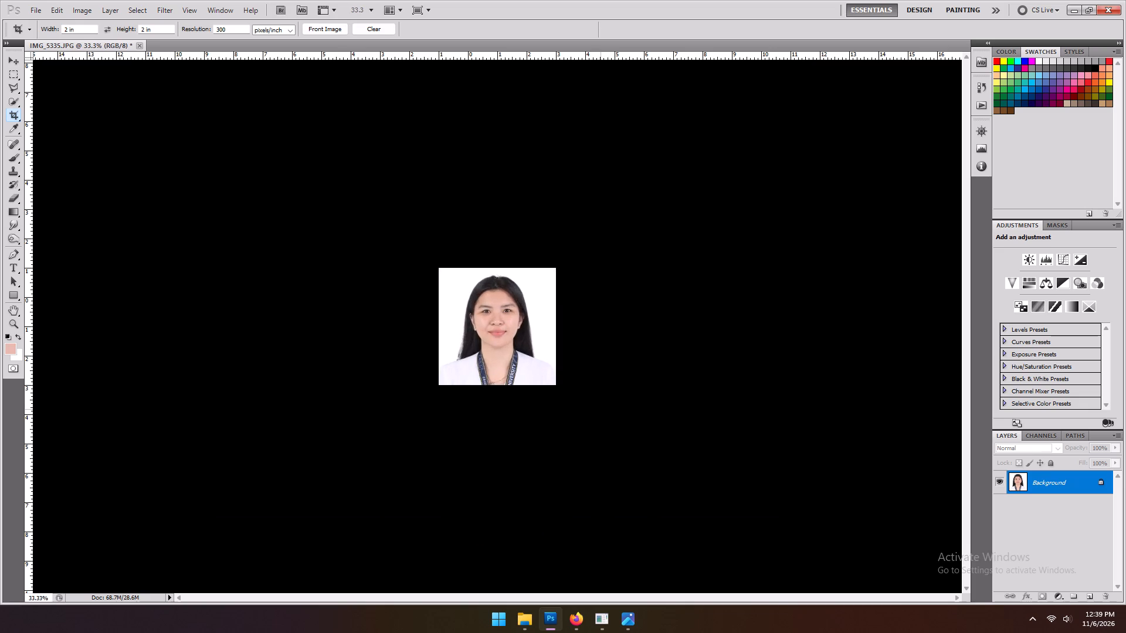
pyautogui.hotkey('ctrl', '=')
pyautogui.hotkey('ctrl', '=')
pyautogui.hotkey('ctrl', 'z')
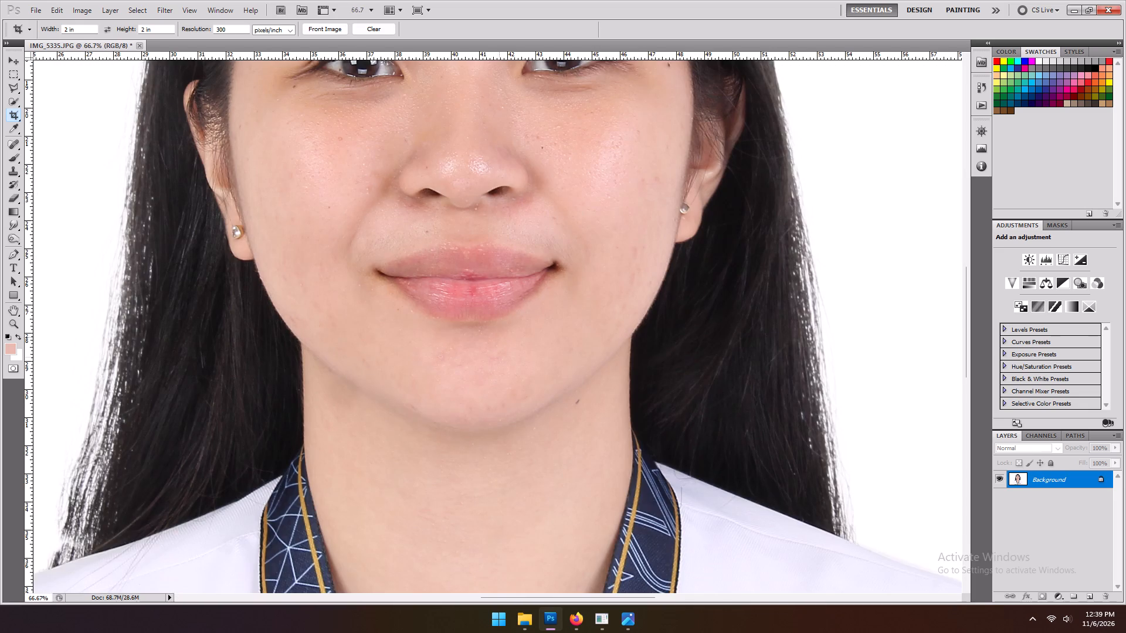
# Crop the portrait to 2 × 2 in at 300 pixels/inch, centred on the face and wide enough to include the shoulders and emblem's upper part.
pyautogui.hotkey('ctrl', '-')
pyautogui.hotkey('ctrl', '-')
pyautogui.hotkey('ctrl', '-')
pyautogui.hotkey('ctrl', '-')
pyautogui.hotkey('ctrl', '-')
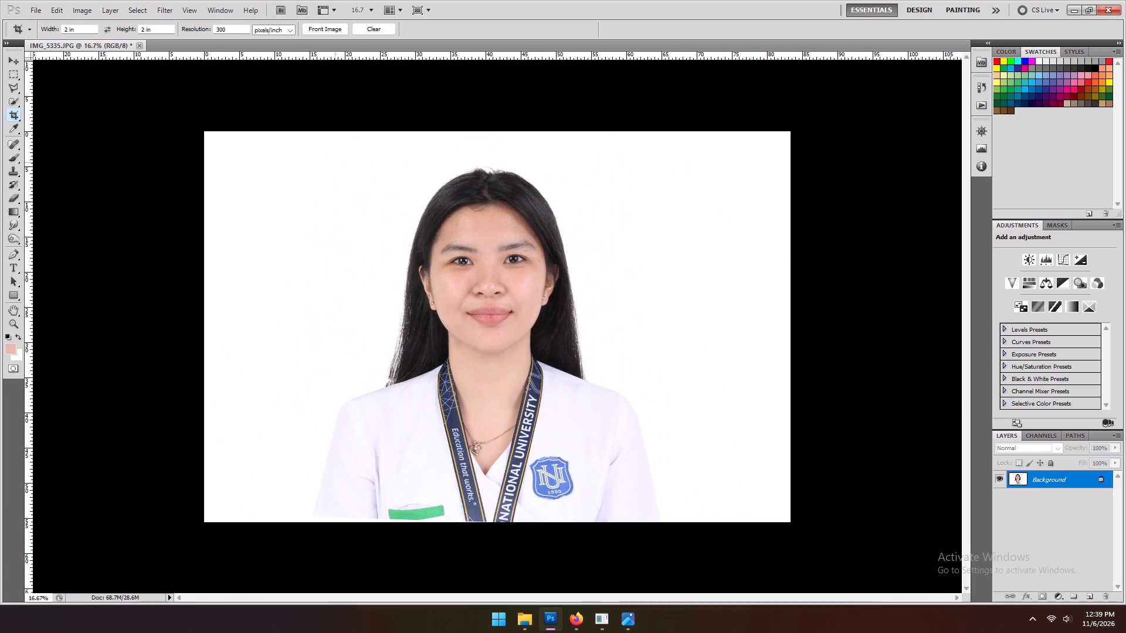
pyautogui.moveTo(334, 159); pyautogui.dragTo(670, 472)
pyautogui.click(581, 397)
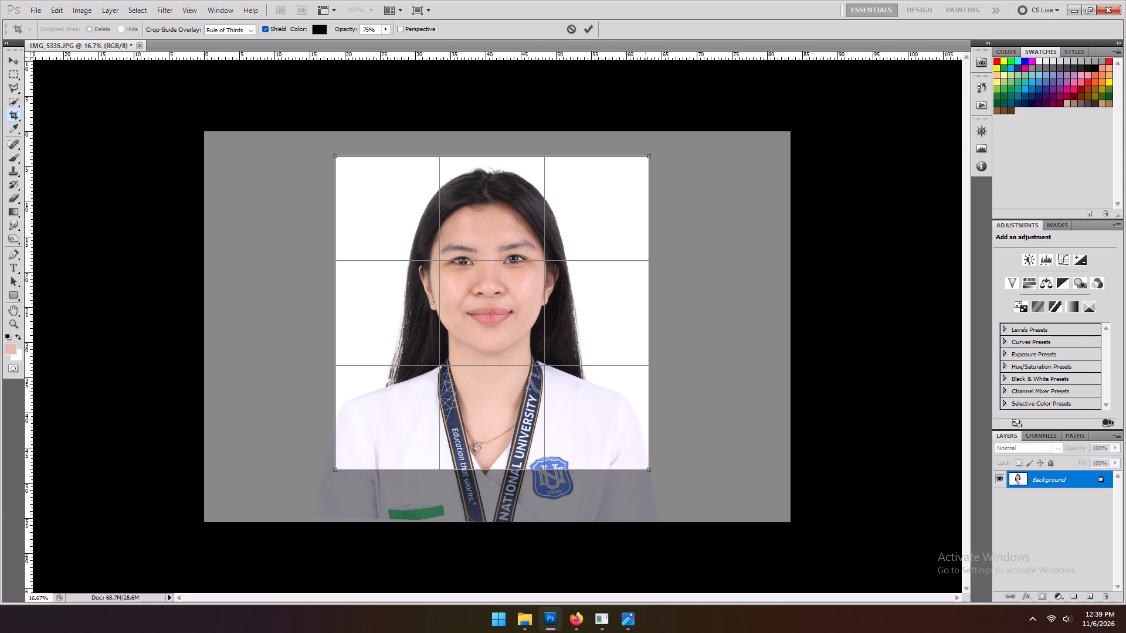
pyautogui.keyDown('alt'); pyautogui.moveTo(645, 467); pyautogui.dragTo(657, 472); pyautogui.keyUp('alt')
pyautogui.click(627, 435)
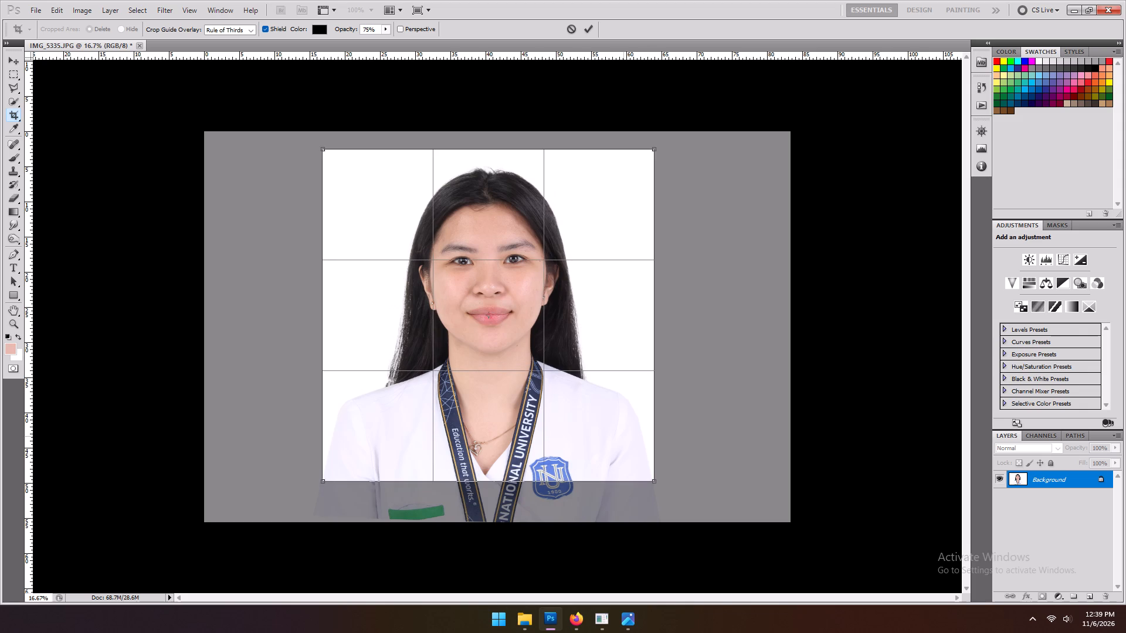
pyautogui.press('Right')
pyautogui.press('Left')
pyautogui.press('Left')
pyautogui.press('Return')
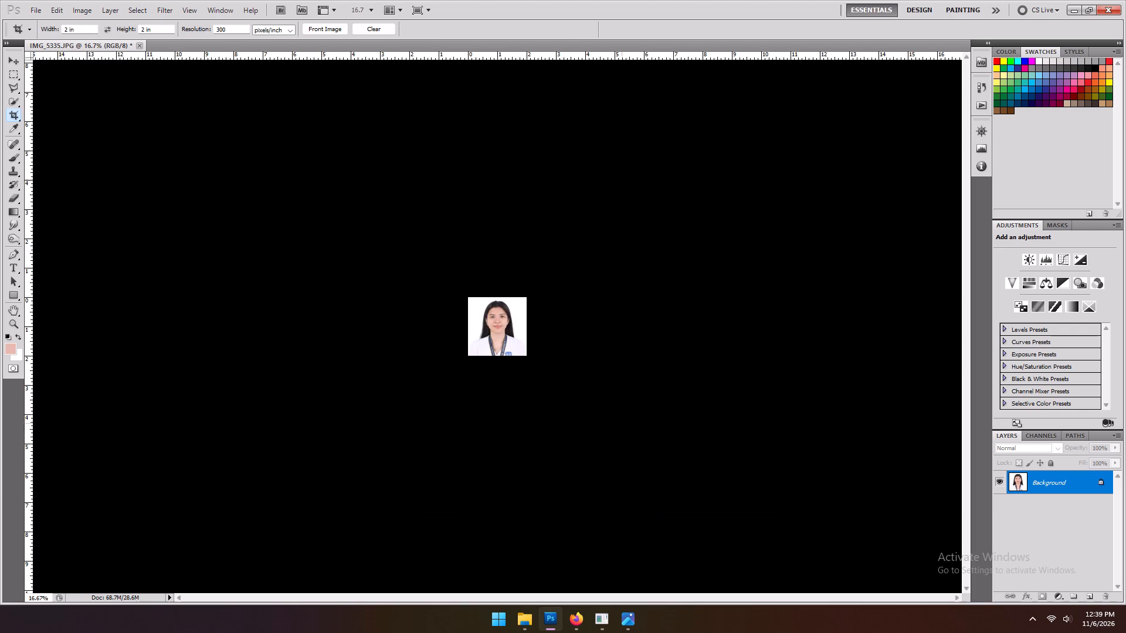
# Patch the skin on the nose with the area just above it, and fade the patch to 60%.
pyautogui.hotkey('ctrl', '=')
pyautogui.hotkey('ctrl', '=')
pyautogui.hotkey('ctrl', '=')
pyautogui.hotkey('ctrl', '=')
pyautogui.hotkey('ctrl', '=')
pyautogui.hotkey('ctrl', '=')
pyautogui.rightClick(8, 144)
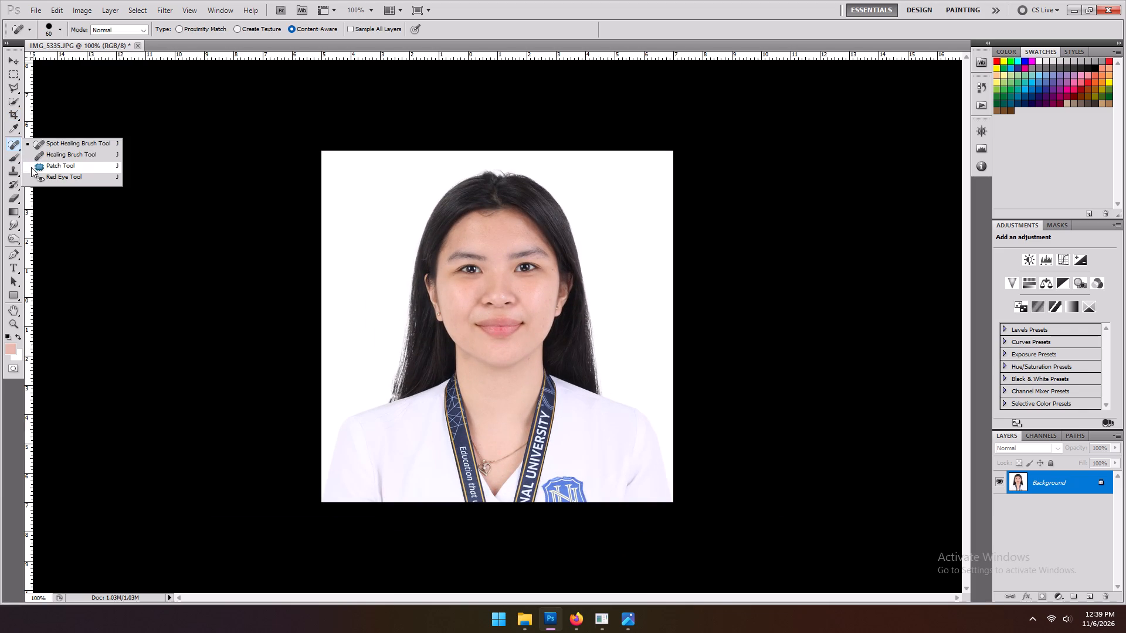
pyautogui.click(31, 167)
pyautogui.hotkey('ctrl', '=')
pyautogui.hotkey('ctrl', '=')
pyautogui.moveTo(495, 222); pyautogui.dragTo(550, 219)
pyautogui.moveTo(517, 237); pyautogui.dragTo(515, 203)
pyautogui.hotkey('ctrl', 'shift', 'f')
pyautogui.write('60')
pyautogui.press('Return')
pyautogui.hotkey('ctrl', '-')
pyautogui.hotkey('ctrl', '-')
pyautogui.click(422, 233)
pyautogui.hotkey('ctrl', '-')
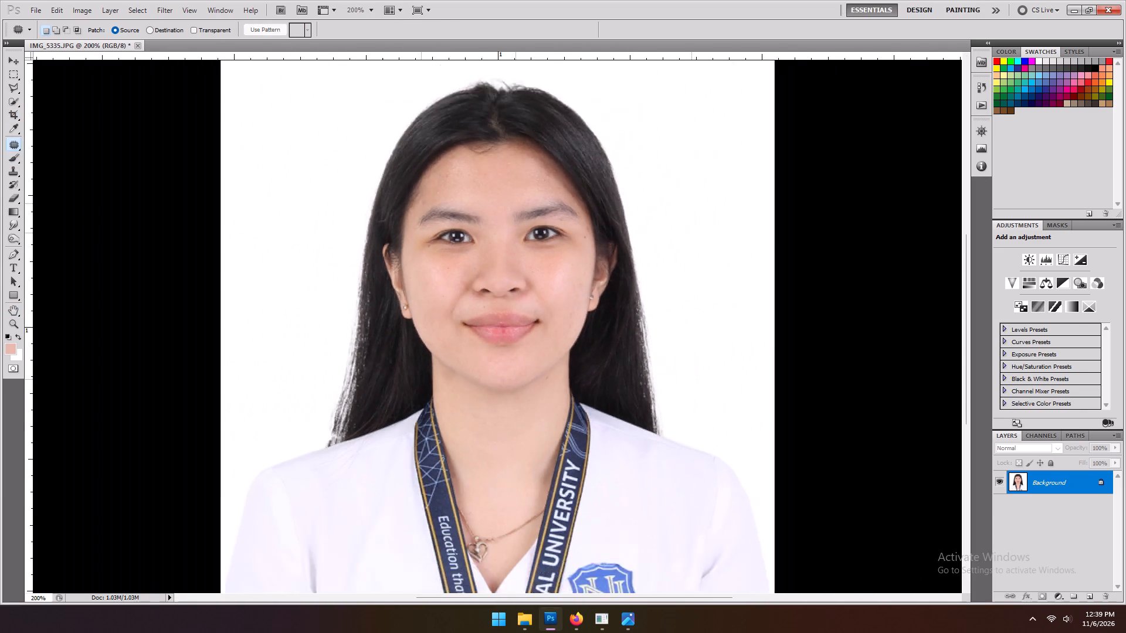
pyautogui.click(422, 232)
# Clone over the wispy hair ends just above the image-left shoulder.
pyautogui.hotkey('ctrl', '=')
pyautogui.hotkey('ctrl', '=')
pyautogui.click(8, 169)
pyautogui.press('space')
pyautogui.press('space')
pyautogui.press('space')
pyautogui.press('space')
pyautogui.moveTo(167, 427); pyautogui.dragTo(256, 385)
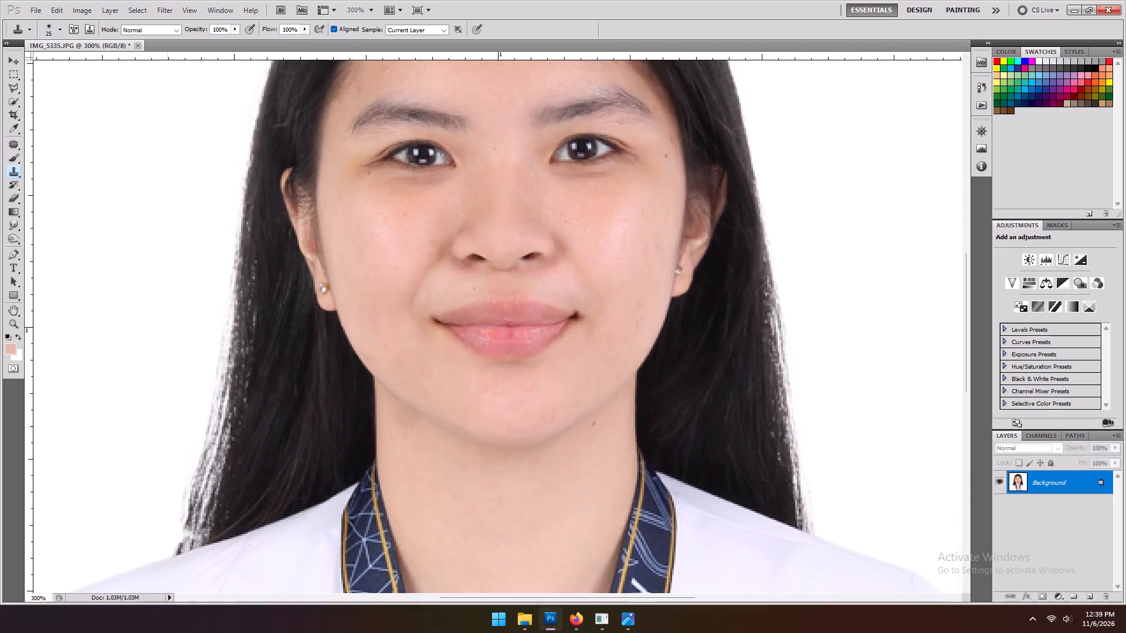
pyautogui.moveTo(256, 385); pyautogui.dragTo(522, 212)
pyautogui.keyDown('alt'); pyautogui.click(550, 300); pyautogui.keyUp('alt')
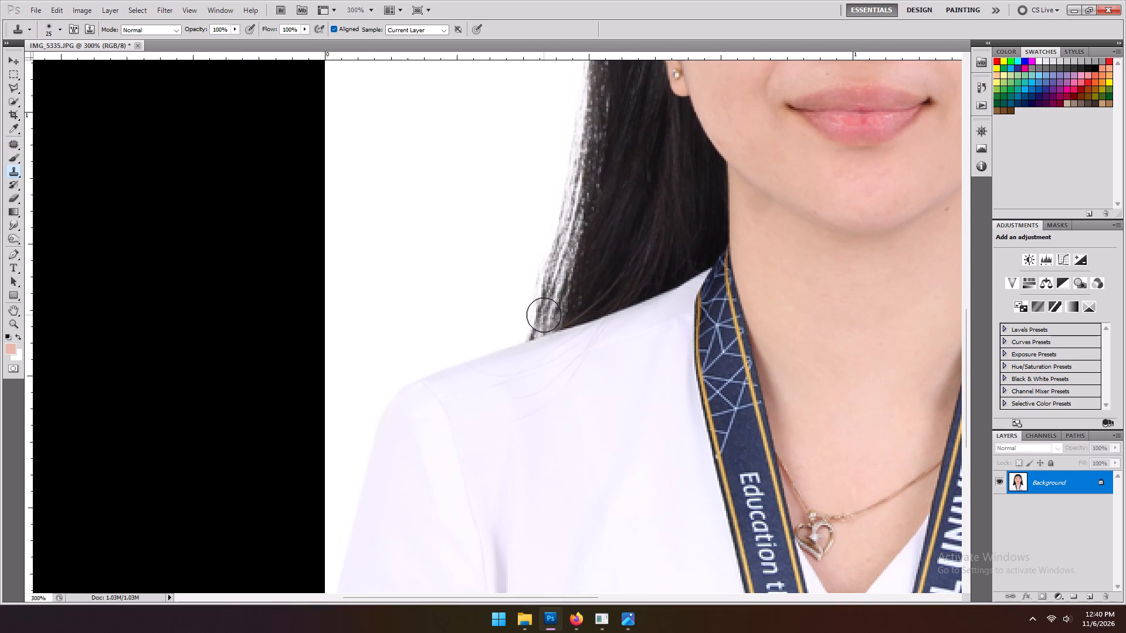
pyautogui.click(544, 315)
pyautogui.click(544, 316)
pyautogui.press('space')
pyautogui.press('space')
pyautogui.press('space')
pyautogui.press('space')
pyautogui.press('space')
pyautogui.moveTo(692, 173); pyautogui.dragTo(473, 436)
pyautogui.hotkey('ctrl', '-')
pyautogui.hotkey('ctrl', '-')
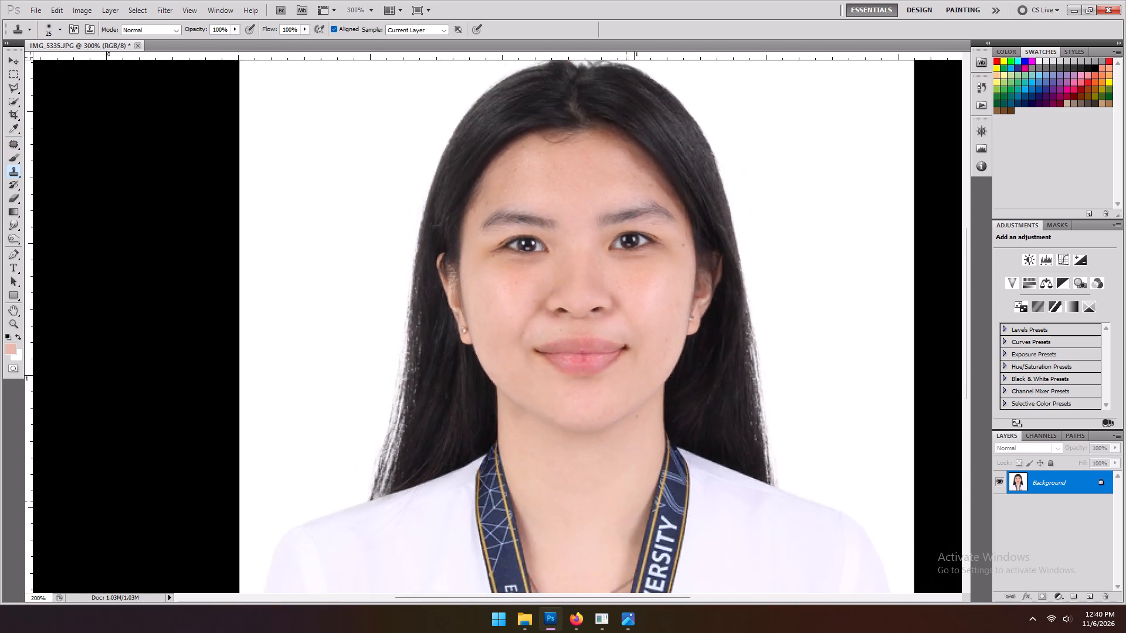
# Burn the outer hair edges on both sides of the head in Midtones at 33% exposure with a size 90 brush.
pyautogui.click(7, 236)
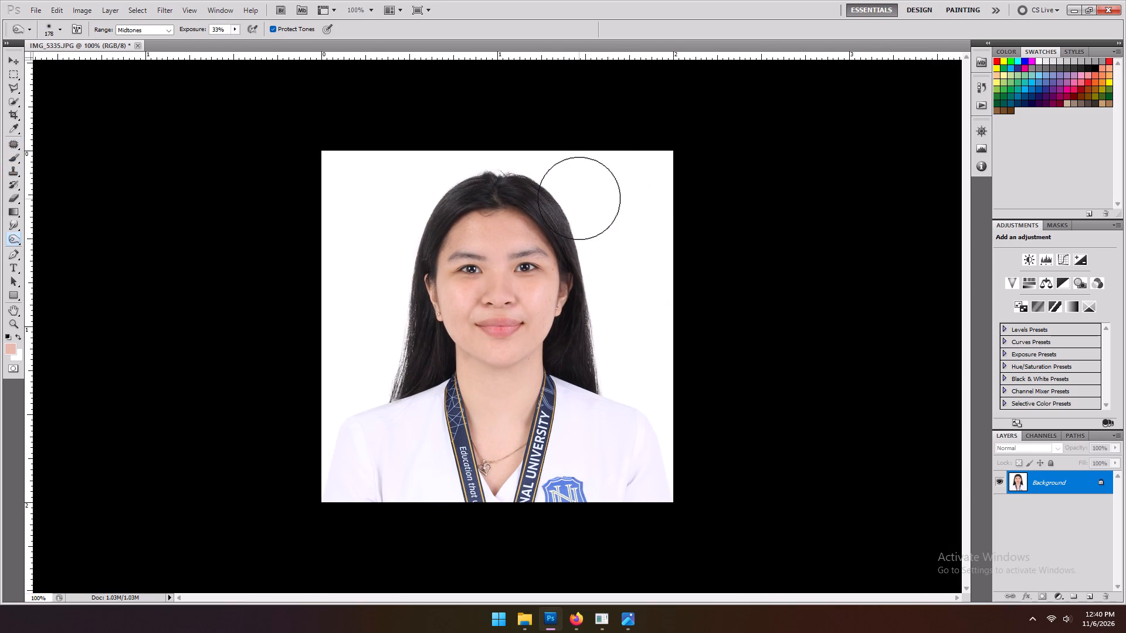
pyautogui.press('p')
pyautogui.click(12, 236)
pyautogui.press('[')
pyautogui.press('[')
pyautogui.press('[')
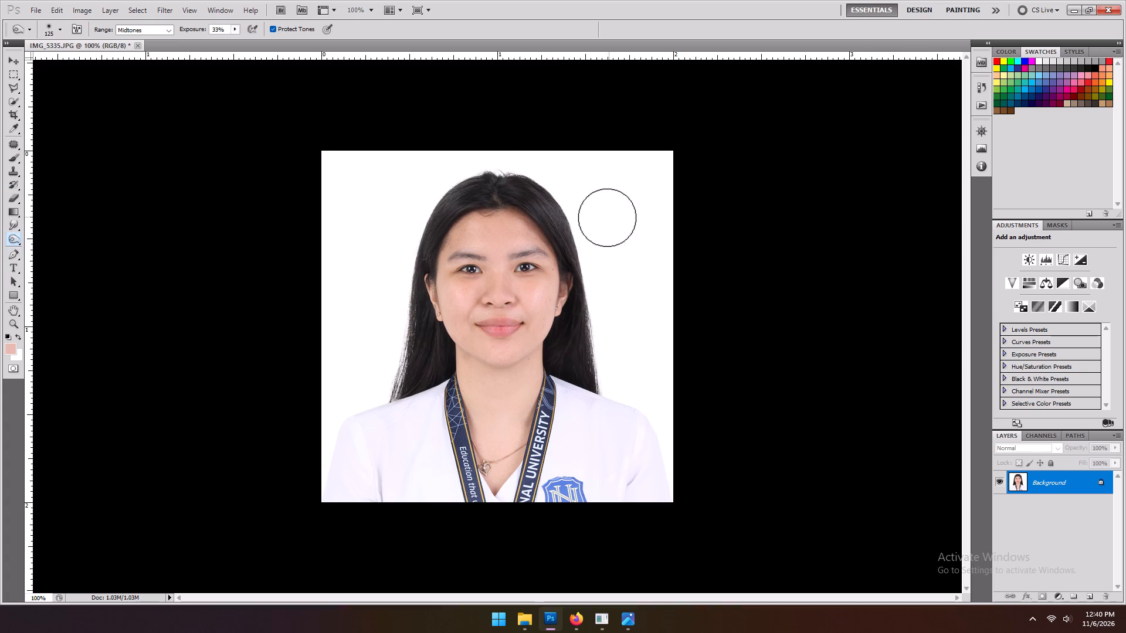
pyautogui.press('[')
pyautogui.press('[')
pyautogui.moveTo(584, 232); pyautogui.dragTo(537, 185)
pyautogui.moveTo(459, 187); pyautogui.dragTo(413, 229)
pyautogui.moveTo(406, 347); pyautogui.dragTo(406, 369)
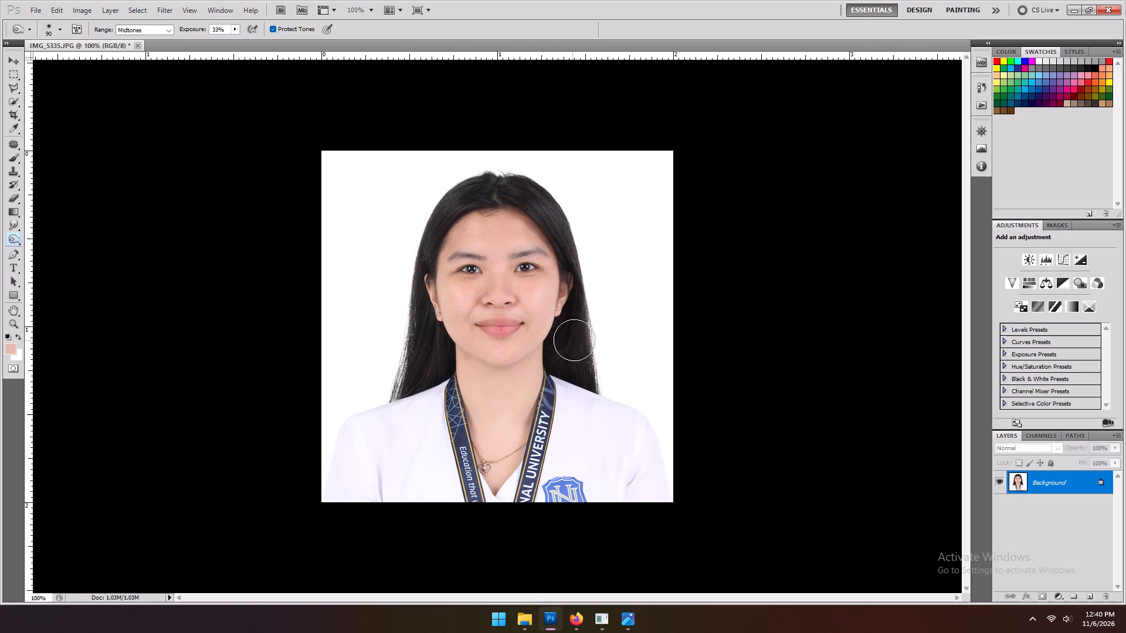
pyautogui.moveTo(594, 348); pyautogui.dragTo(595, 356)
pyautogui.moveTo(386, 386); pyautogui.dragTo(392, 319)
# Reduce the Eraser to size 7 and erase the flyaway hairs along the crown at the hair parting.
pyautogui.hotkey('ctrl', '=')
pyautogui.hotkey('ctrl', '=')
pyautogui.click(14, 197)
pyautogui.press('space')
pyautogui.press('space')
pyautogui.press('space')
pyautogui.moveTo(429, 128); pyautogui.dragTo(457, 436)
pyautogui.hotkey('ctrl', '=')
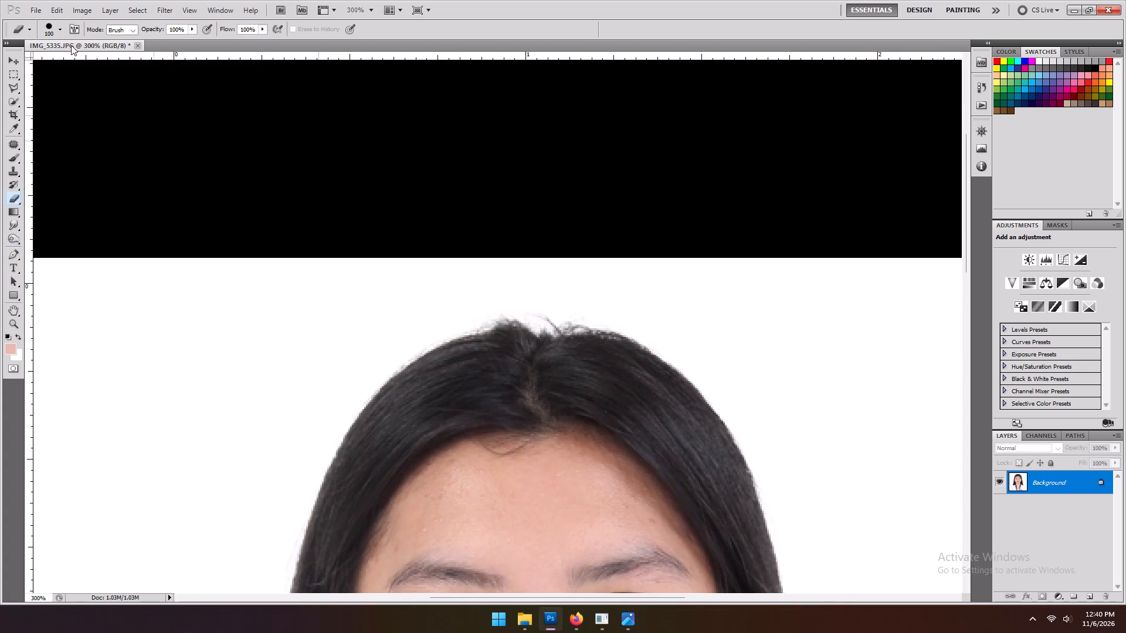
pyautogui.click(62, 28)
pyautogui.click(107, 114)
pyautogui.click(0, 203)
pyautogui.press('[')
pyautogui.press('[')
pyautogui.press('[')
pyautogui.press('[')
pyautogui.press('[')
pyautogui.press('[')
pyautogui.press('[')
pyautogui.press('[')
pyautogui.press('[')
pyautogui.press('[')
pyautogui.press('[')
pyautogui.press('[')
pyautogui.press('[')
pyautogui.press('[')
pyautogui.press('[')
pyautogui.press('[')
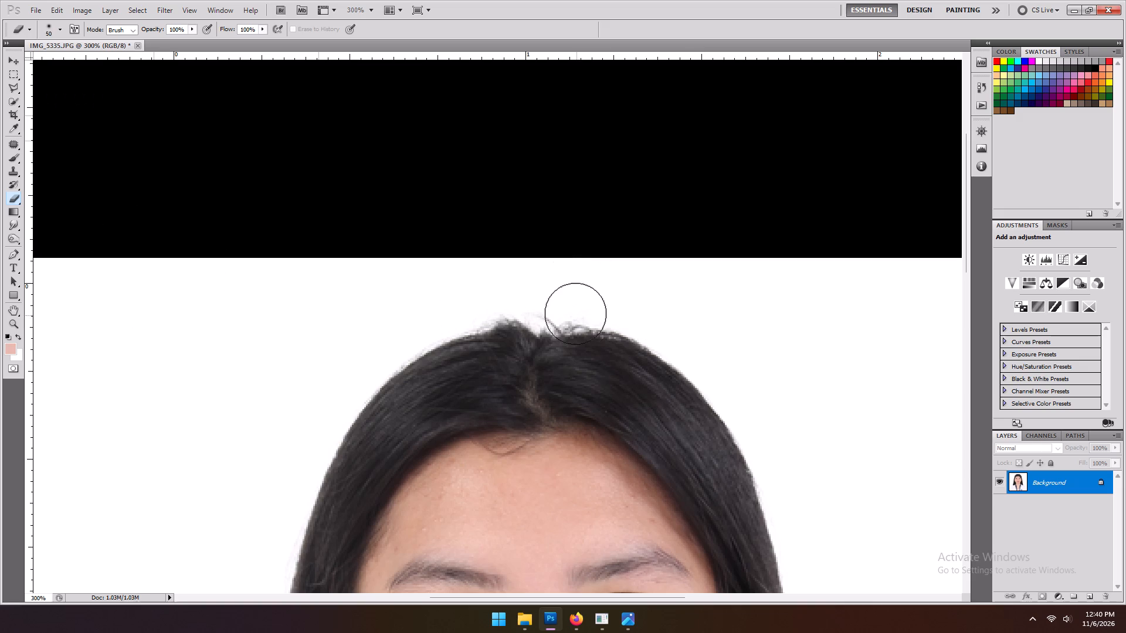
pyautogui.moveTo(575, 312); pyautogui.dragTo(551, 325)
pyautogui.moveTo(551, 325); pyautogui.dragTo(518, 321)
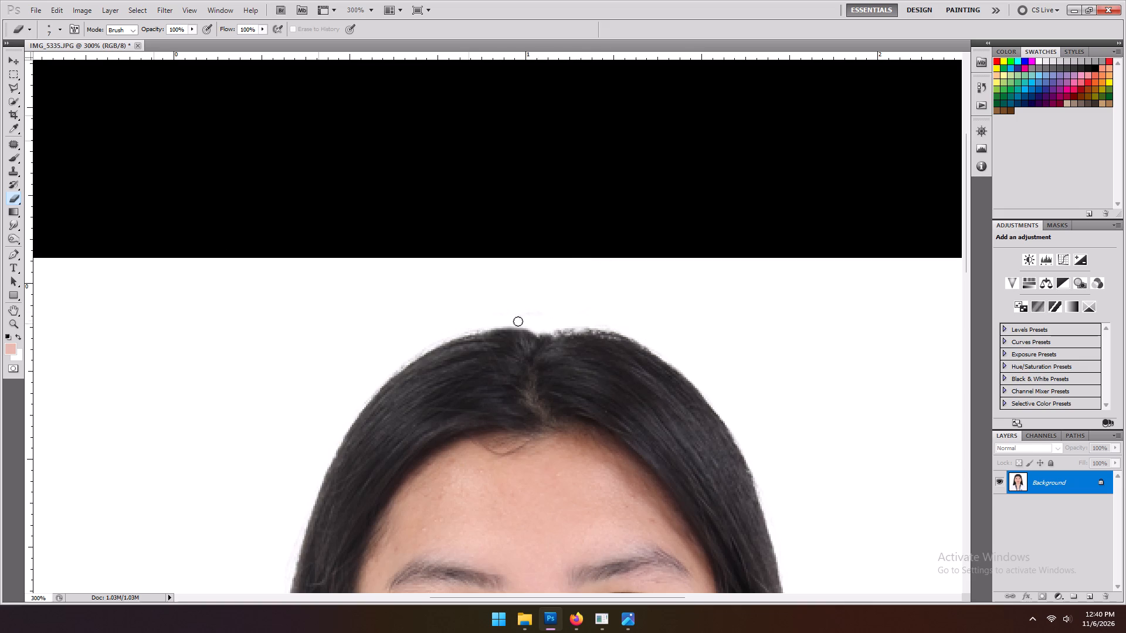
pyautogui.moveTo(518, 321); pyautogui.dragTo(469, 329)
# Save the cropped and retouched portrait under the proposed file name, accepting the default save settings.
pyautogui.hotkey('ctrl', '-')
pyautogui.hotkey('ctrl', '-')
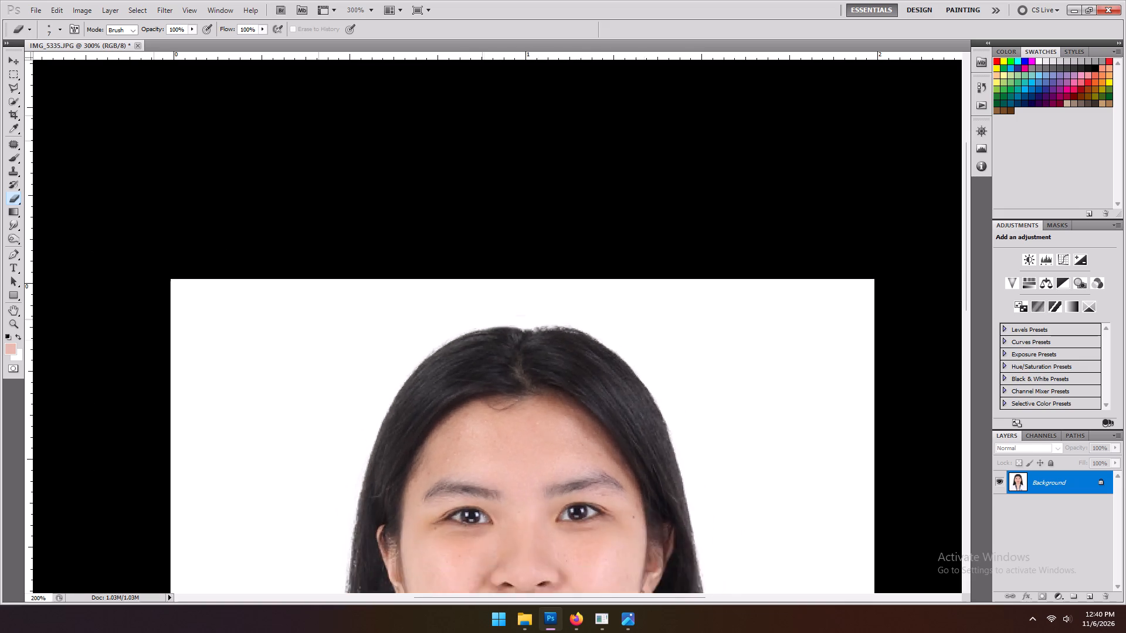
pyautogui.hotkey('ctrl', 'shift', 's')
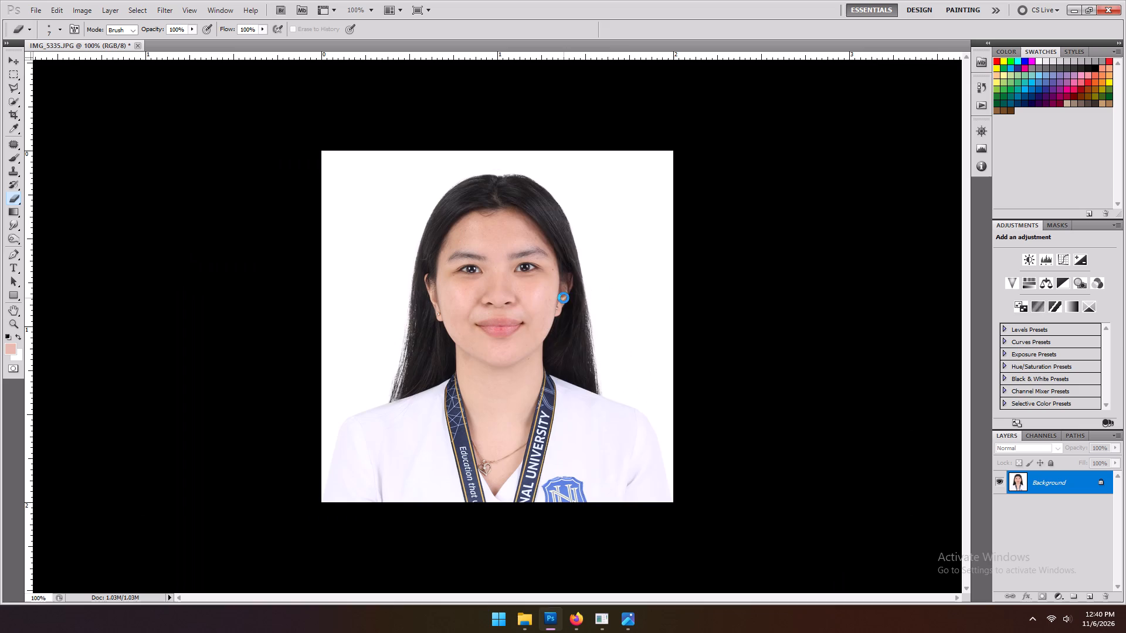
pyautogui.press('Return')
pyautogui.press('Return')
pyautogui.press('Return')
pyautogui.press('Return')
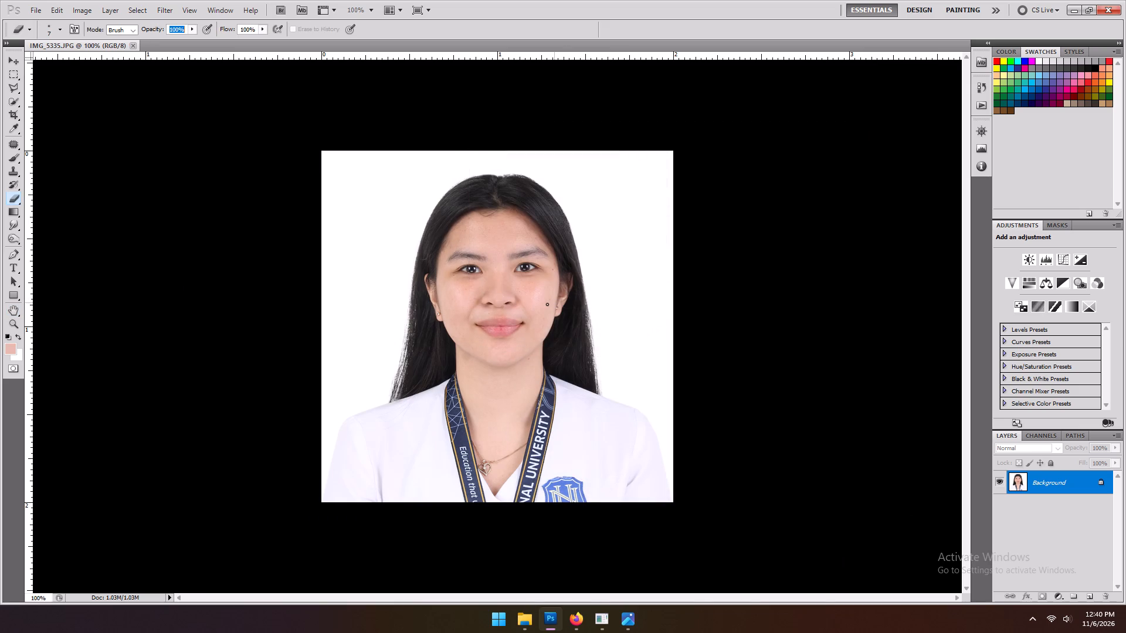
# Run the recorded print-sheet action to lay out six large and four small portraits, and merge the visible layers.
pyautogui.press('F2')
pyautogui.click(7, 61)
pyautogui.press('F2')
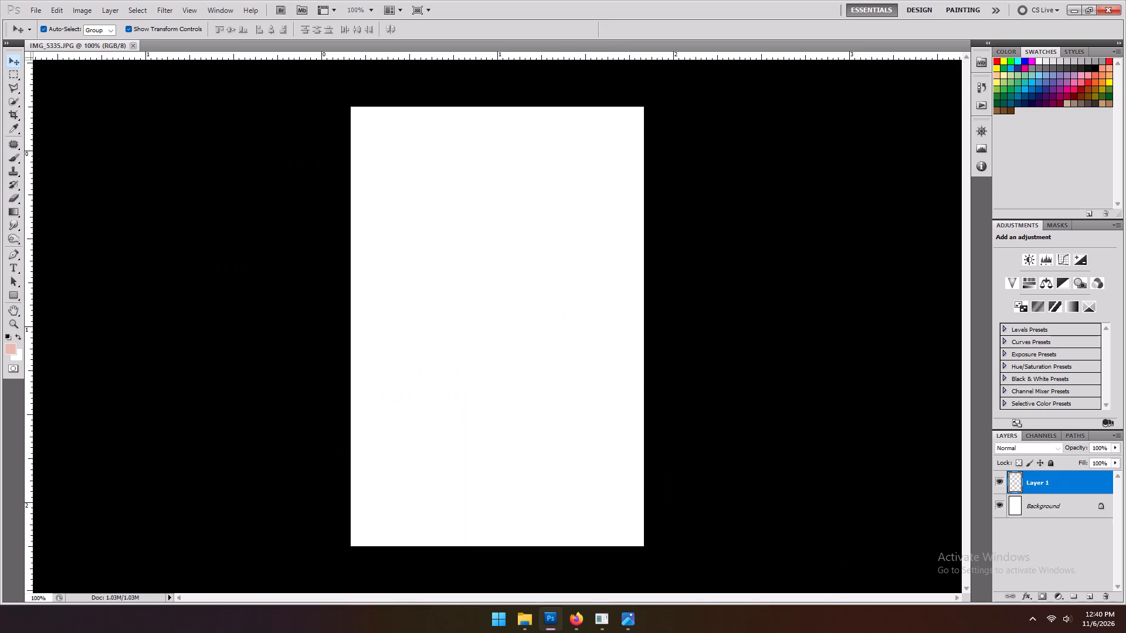
pyautogui.hotkey('ctrl', 'shift', 'e')
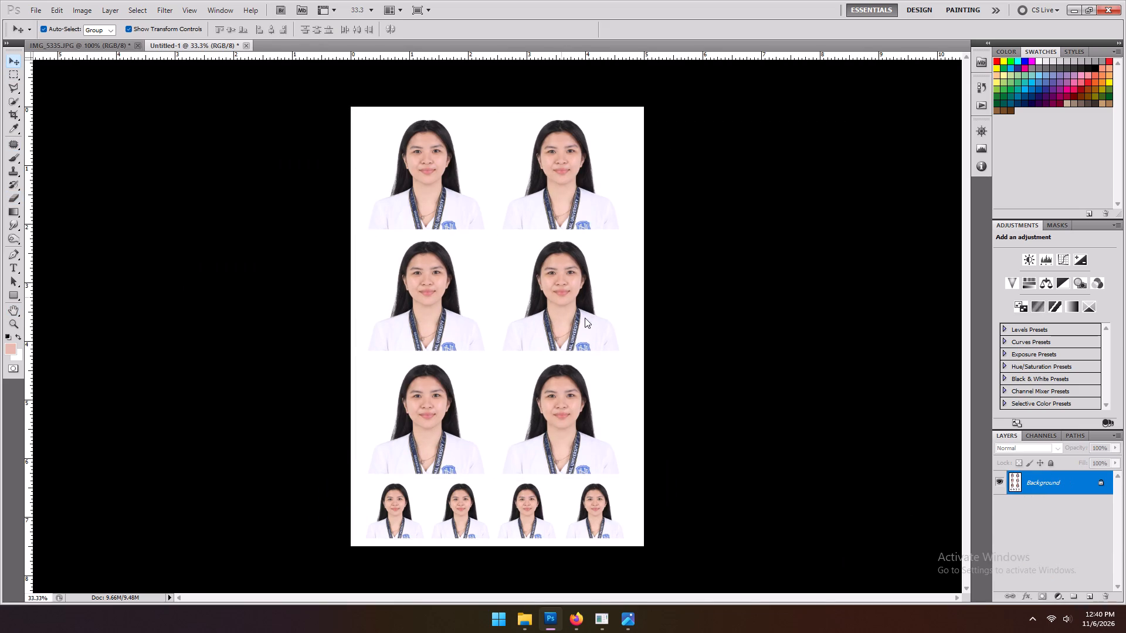
# Save the merged print sheet as a Photoshop PSD file named 395 in the 11-06-26 folder.
pyautogui.hotkey('ctrl', 'shift', 's')
pyautogui.click(714, 352)
pyautogui.click(710, 360)
pyautogui.click(714, 331)
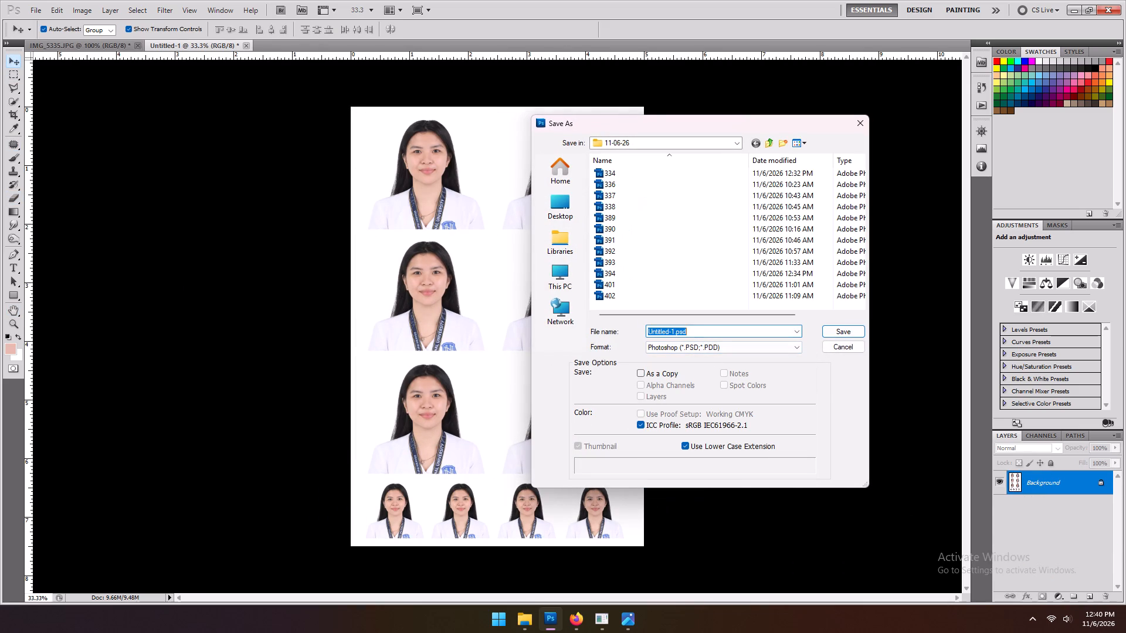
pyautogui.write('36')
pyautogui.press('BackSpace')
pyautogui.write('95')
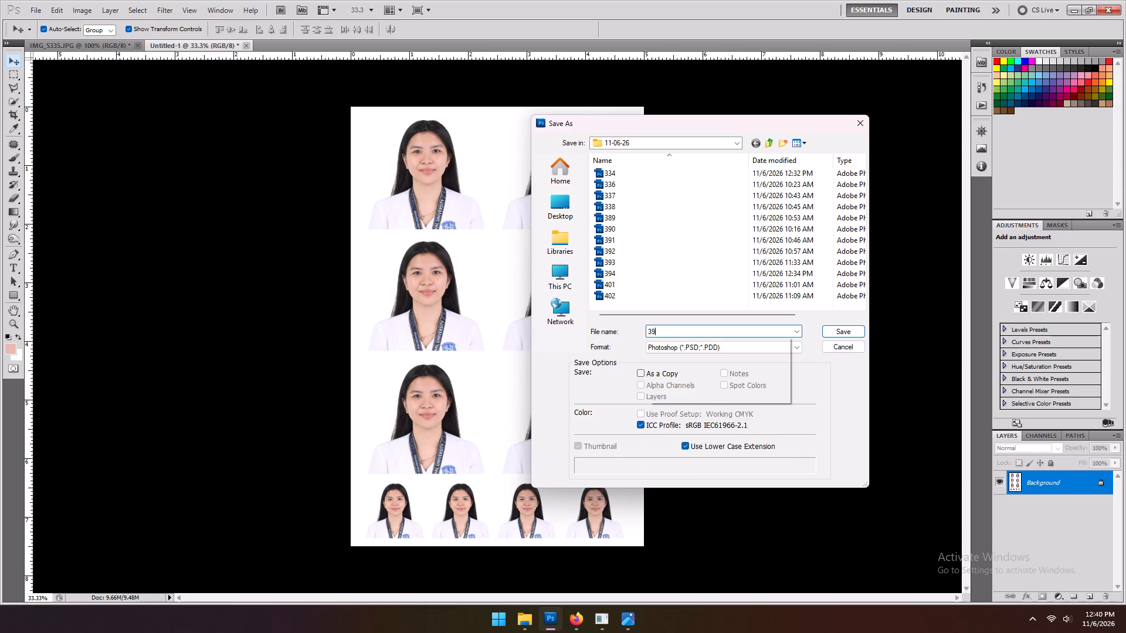